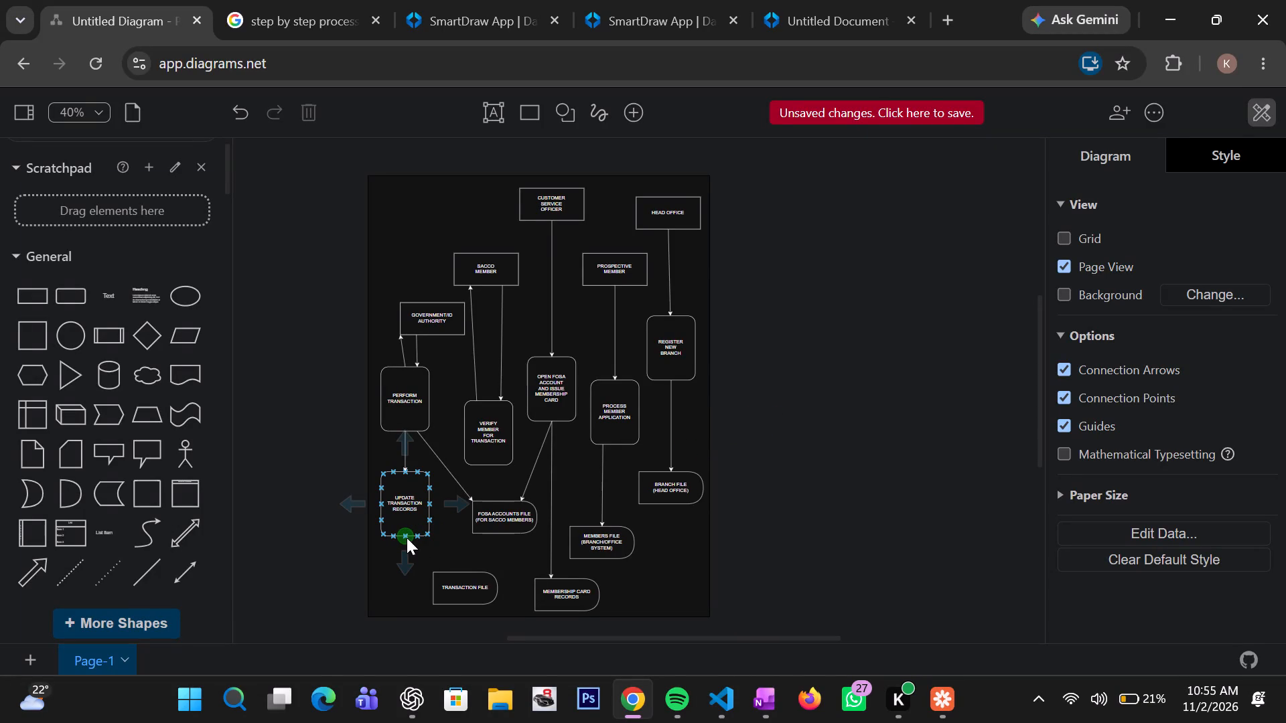
Connect the bottom of the Update Transaction Records process to the Transaction File with an arrow.
left_click_drag(407, 538, 440, 572)
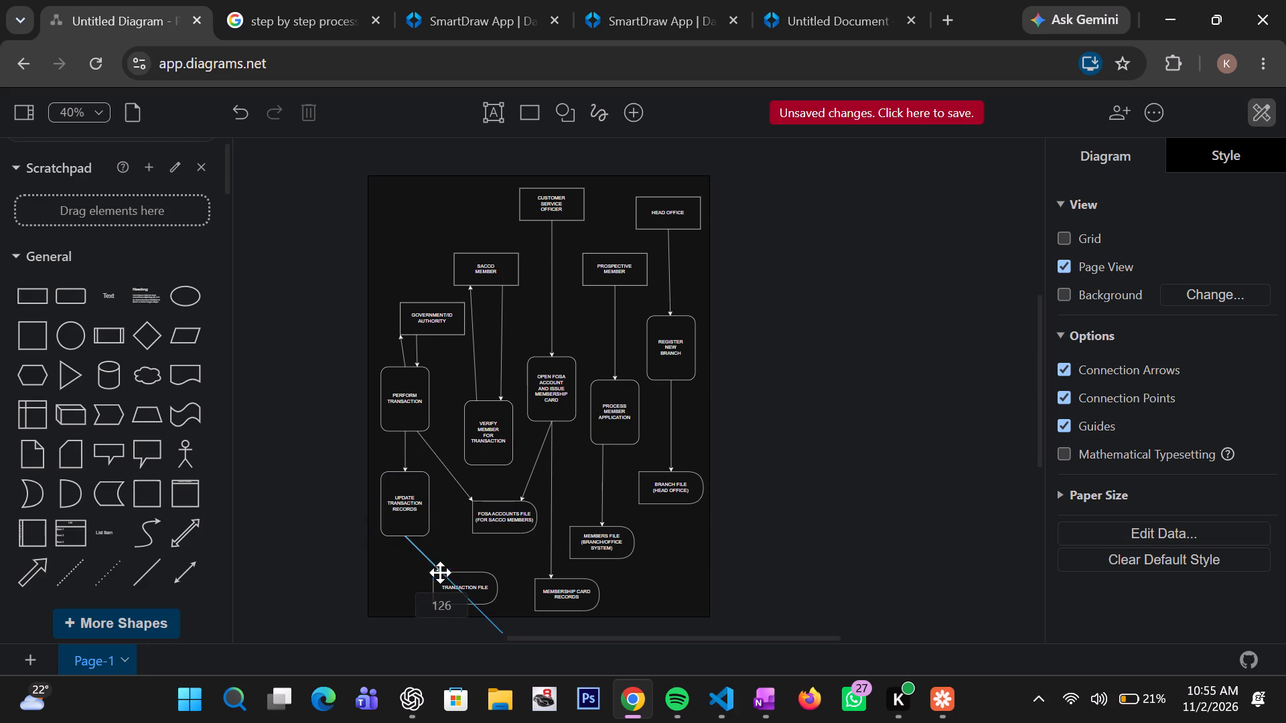
left_click_drag(440, 572, 437, 573)
left_click(466, 558)
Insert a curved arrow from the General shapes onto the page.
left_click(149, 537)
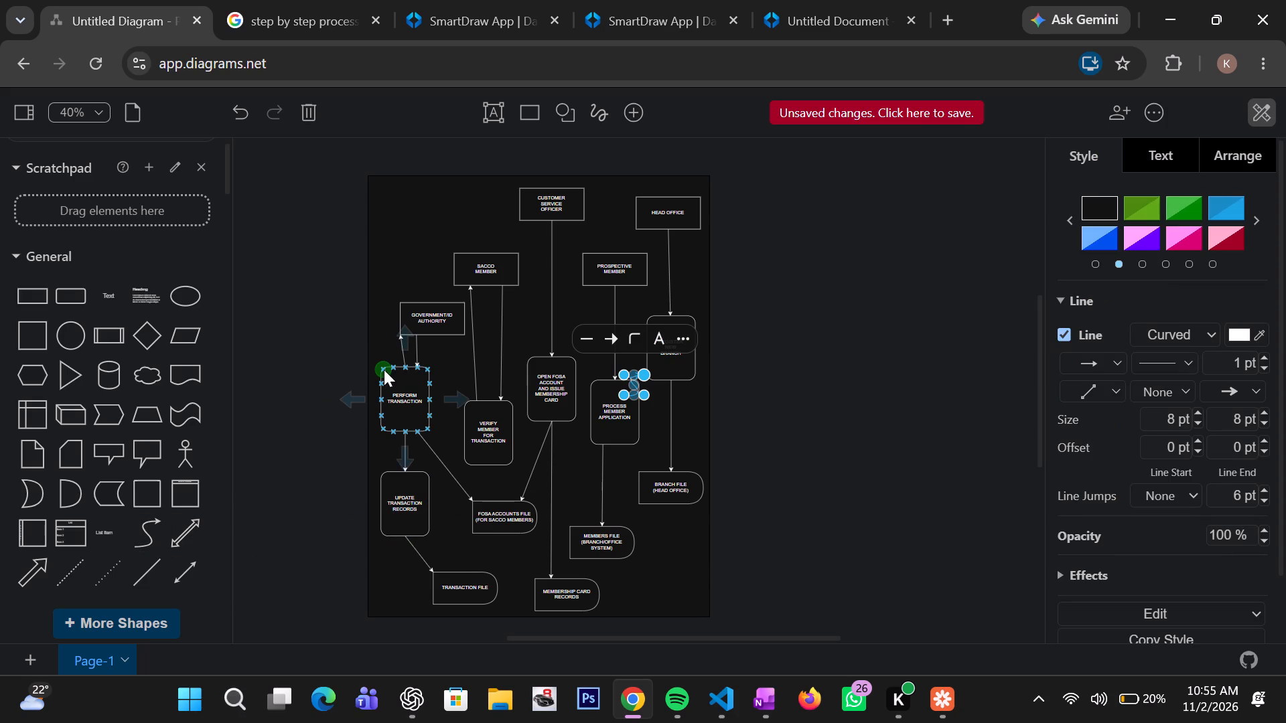
Draw an arrow from the top-left corner of Perform Transaction to the left edge of the Customer Service Officer box.
left_click_drag(383, 370, 382, 353)
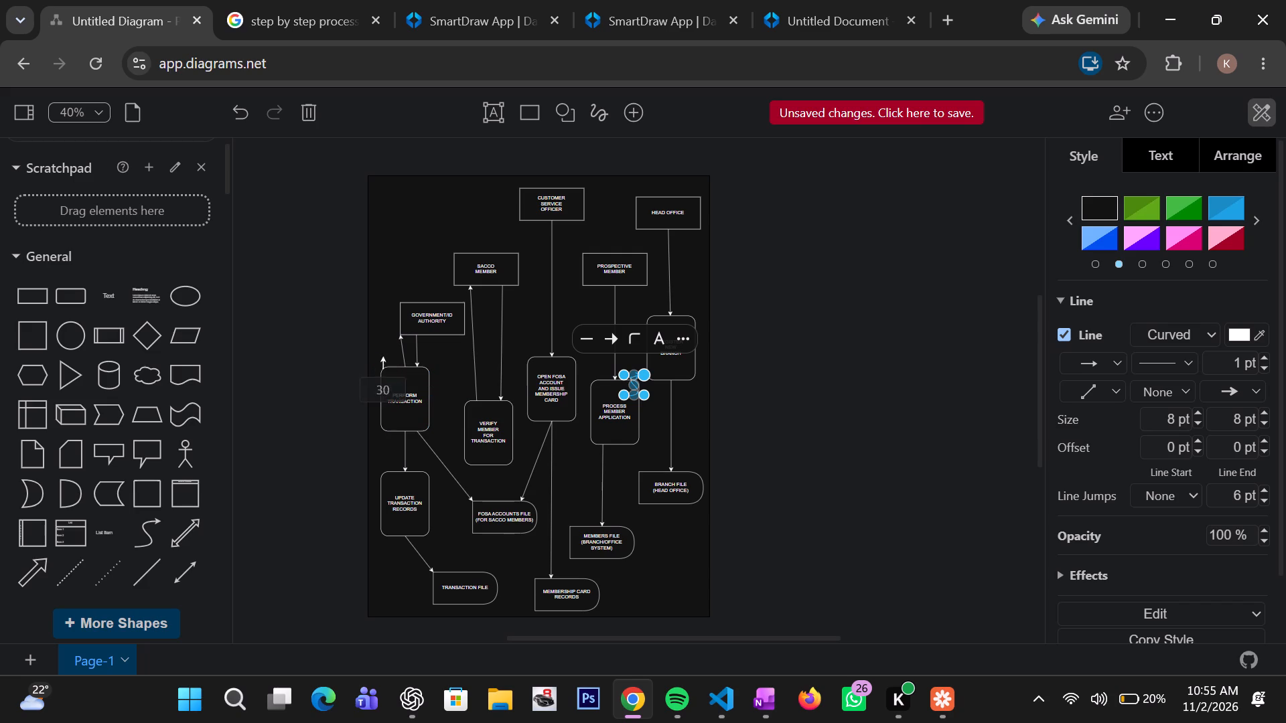
left_click_drag(382, 353, 391, 254)
left_click_drag(391, 254, 477, 200)
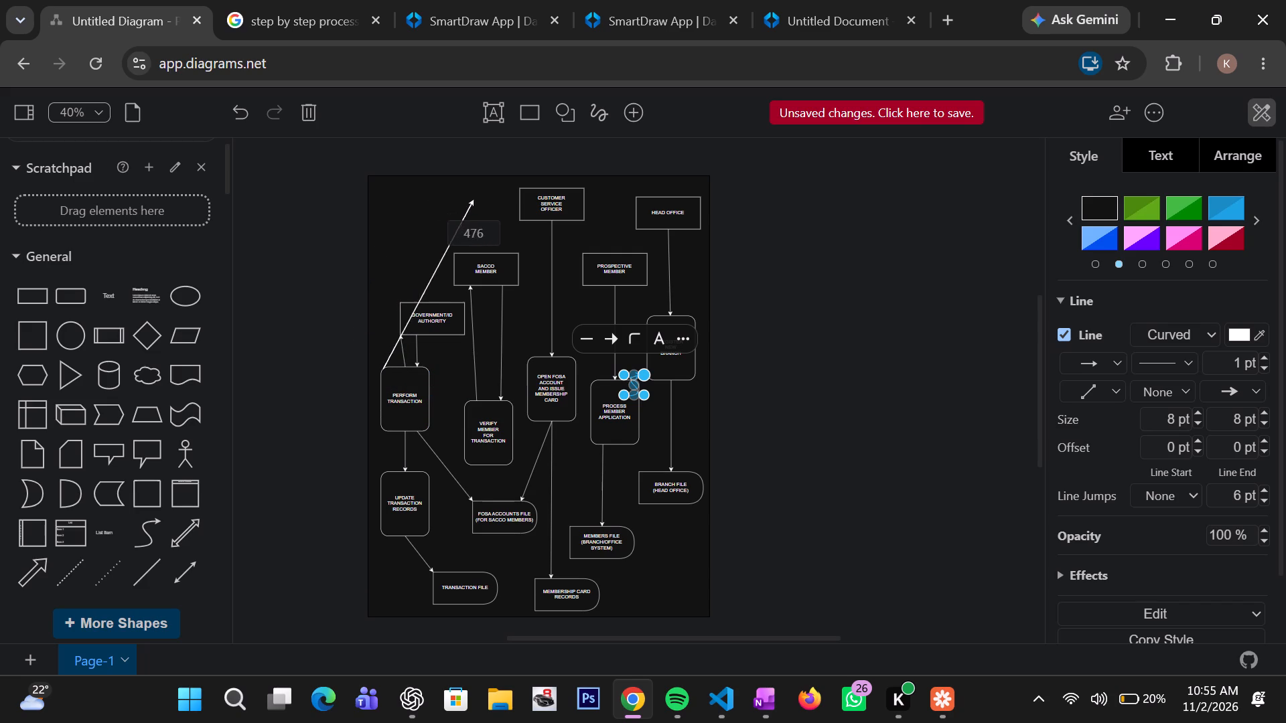
left_click_drag(477, 200, 521, 208)
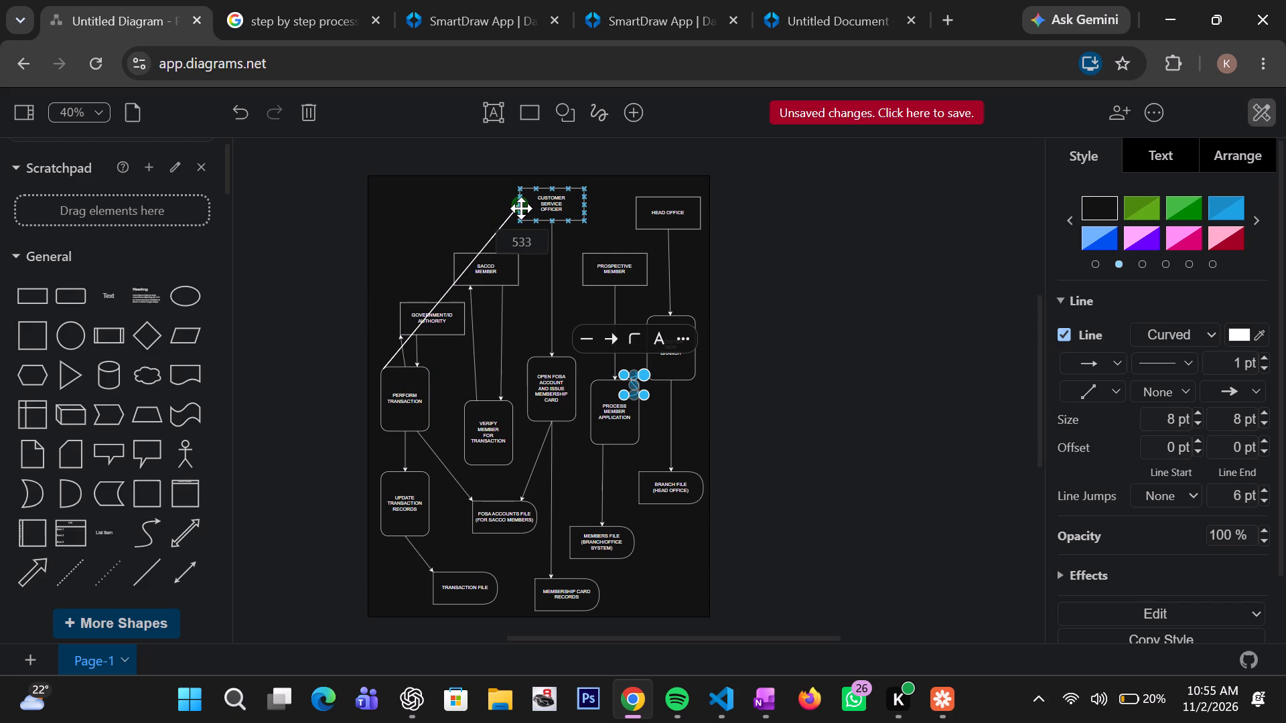
left_click_drag(521, 208, 520, 206)
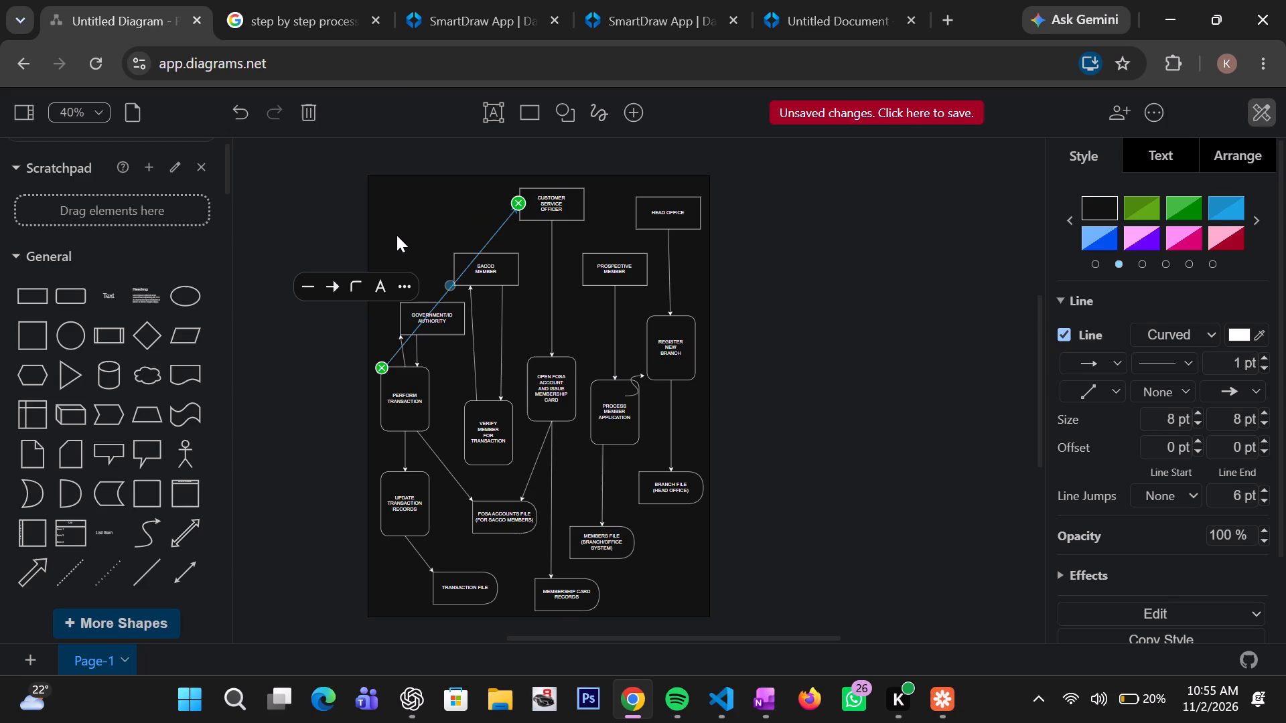
Change the new arrow to a curved connection and bow it outward around the Government/ID Authority and Sacco Member boxes.
left_click(350, 284)
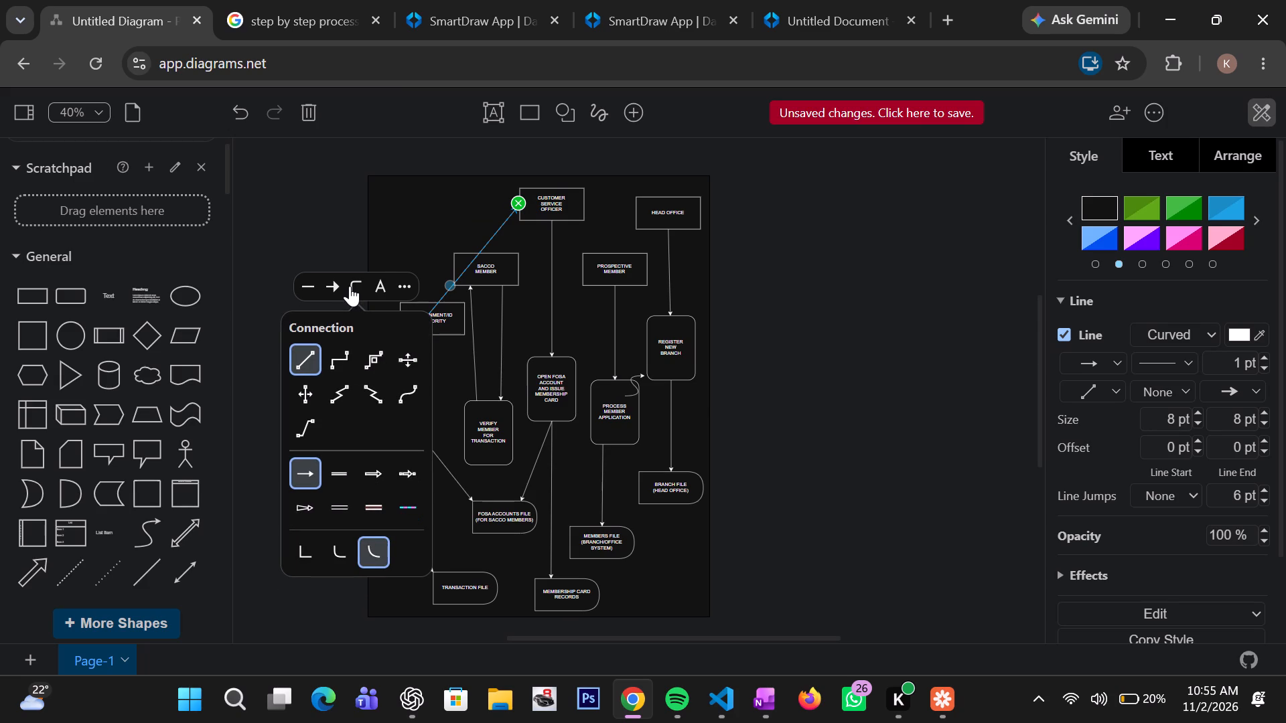
left_click(403, 401)
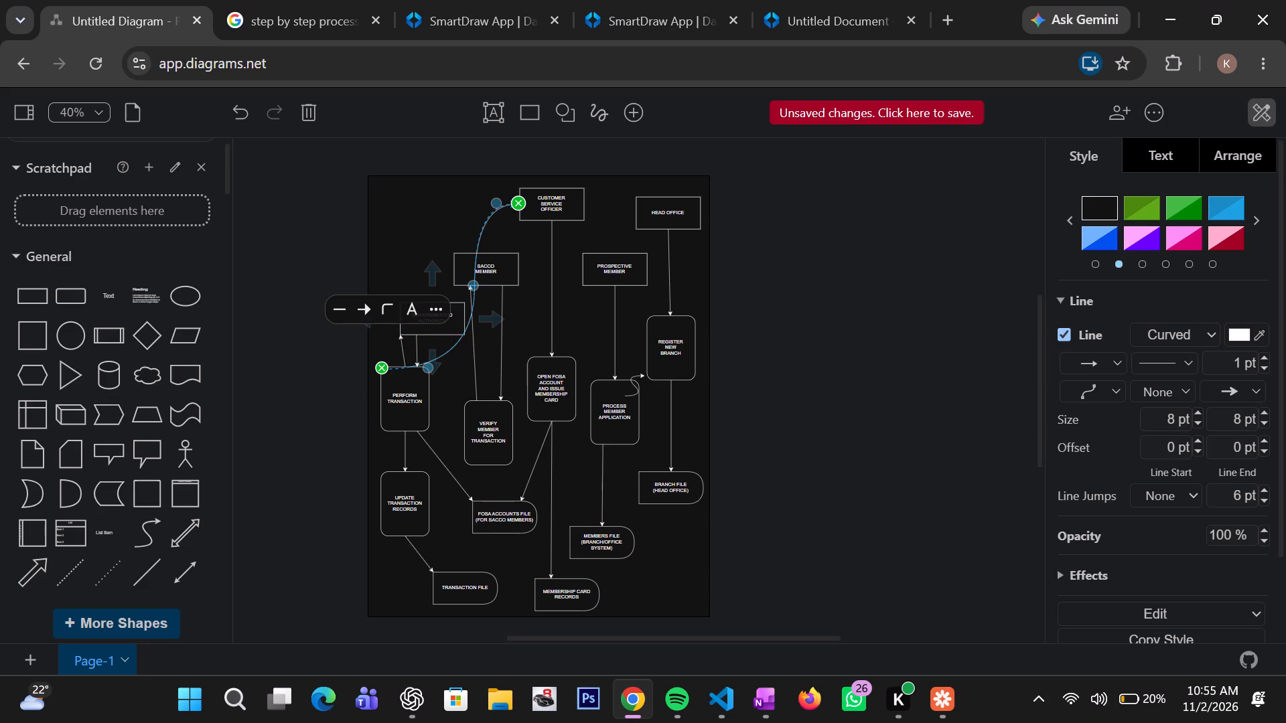
left_click_drag(475, 286, 437, 260)
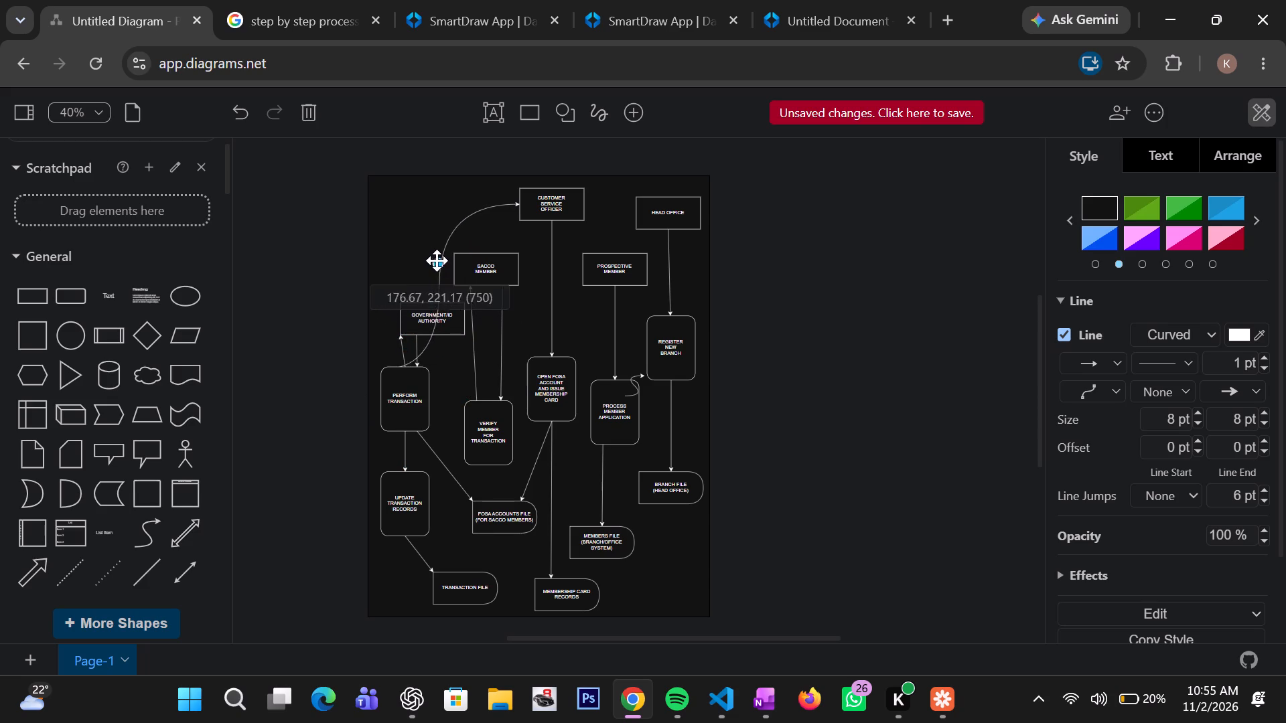
left_click_drag(437, 260, 387, 223)
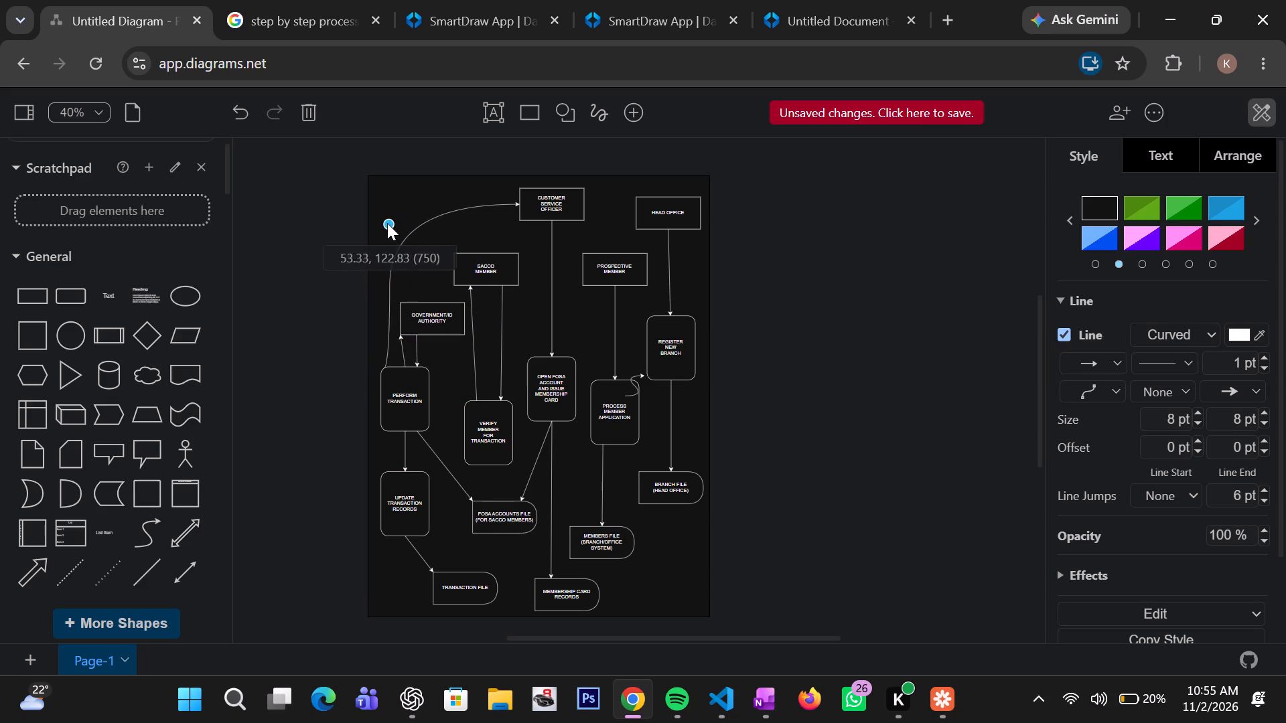
left_click_drag(387, 223, 381, 217)
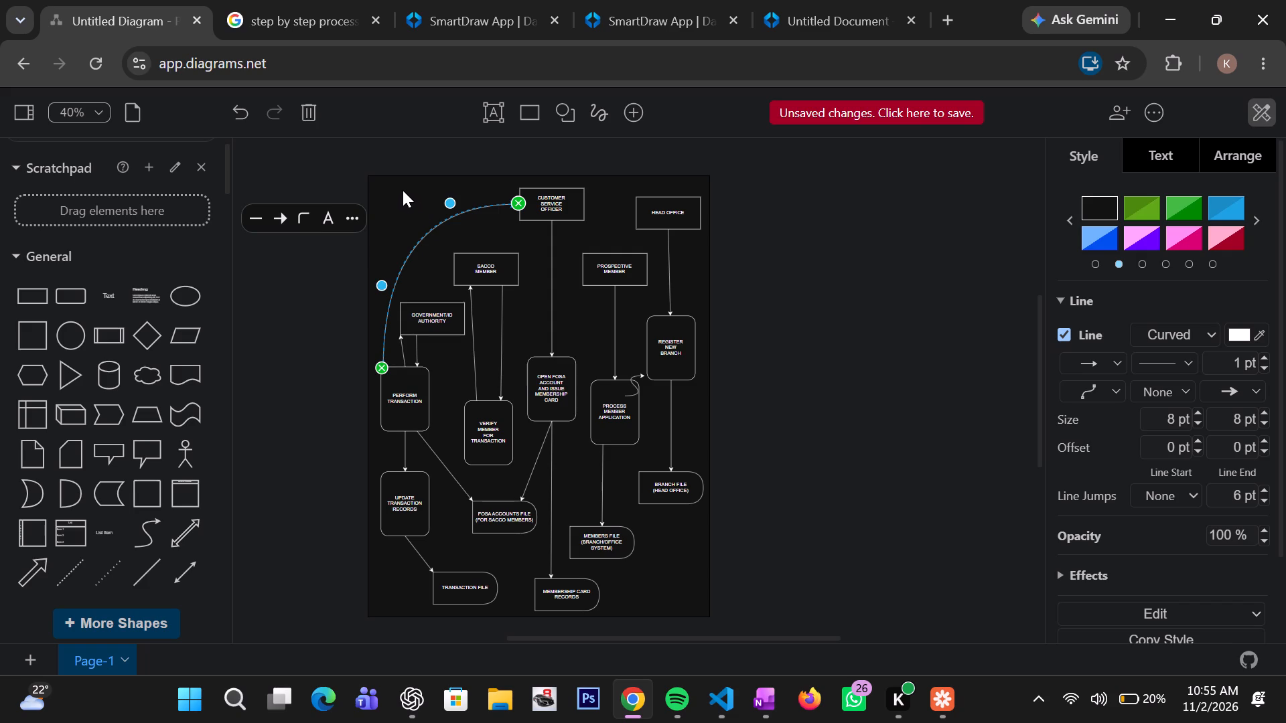
left_click(403, 190)
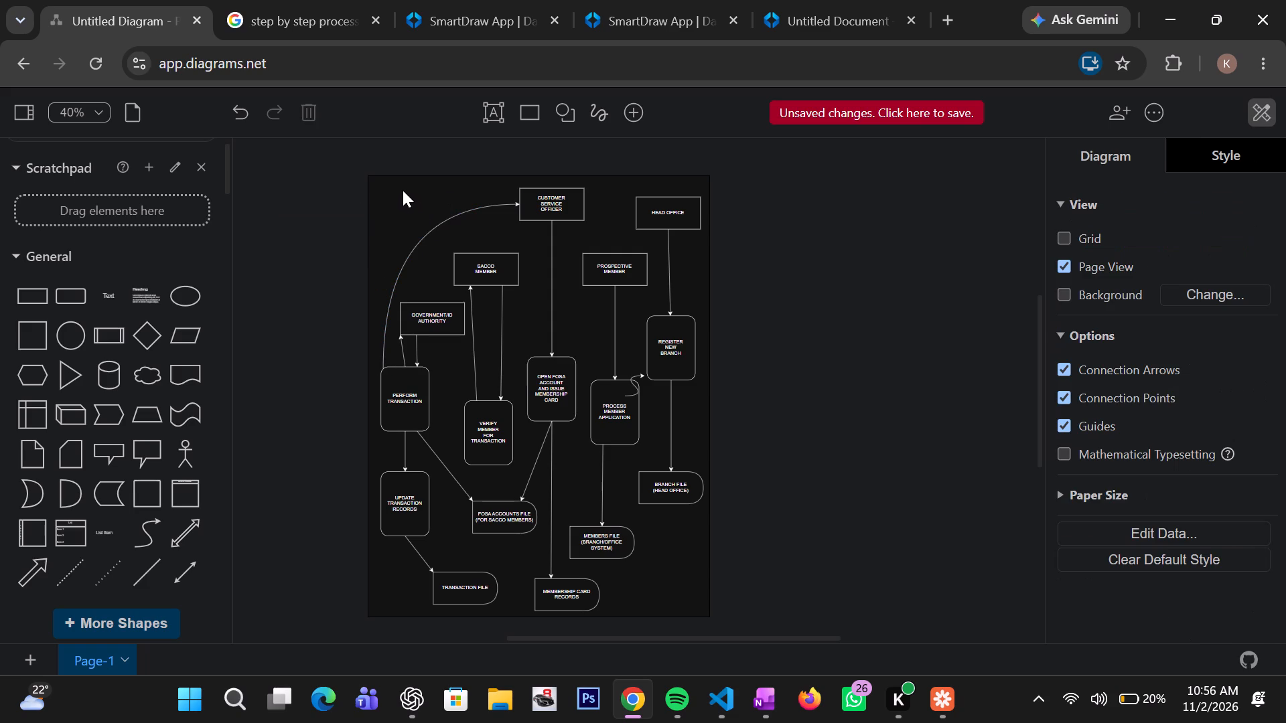
Delete the stray curved arrow between the Process Member Application and Register New Branch processes.
left_click(636, 375)
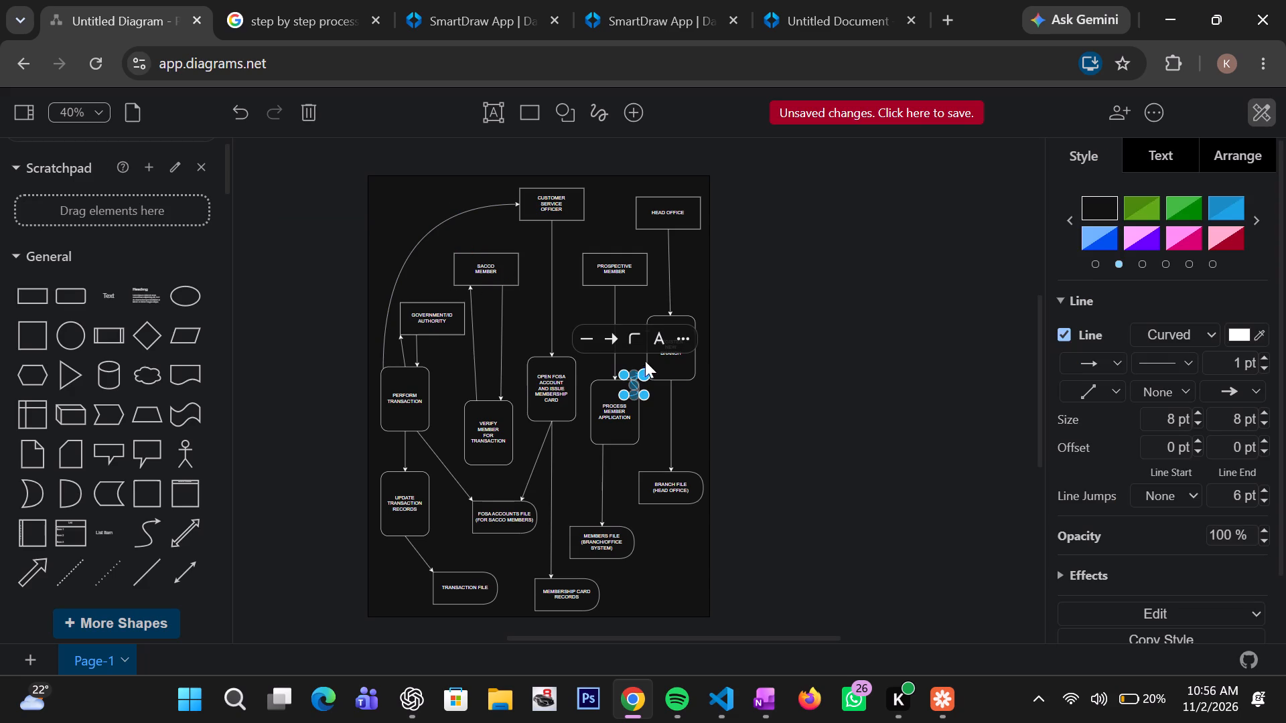
left_click(683, 335)
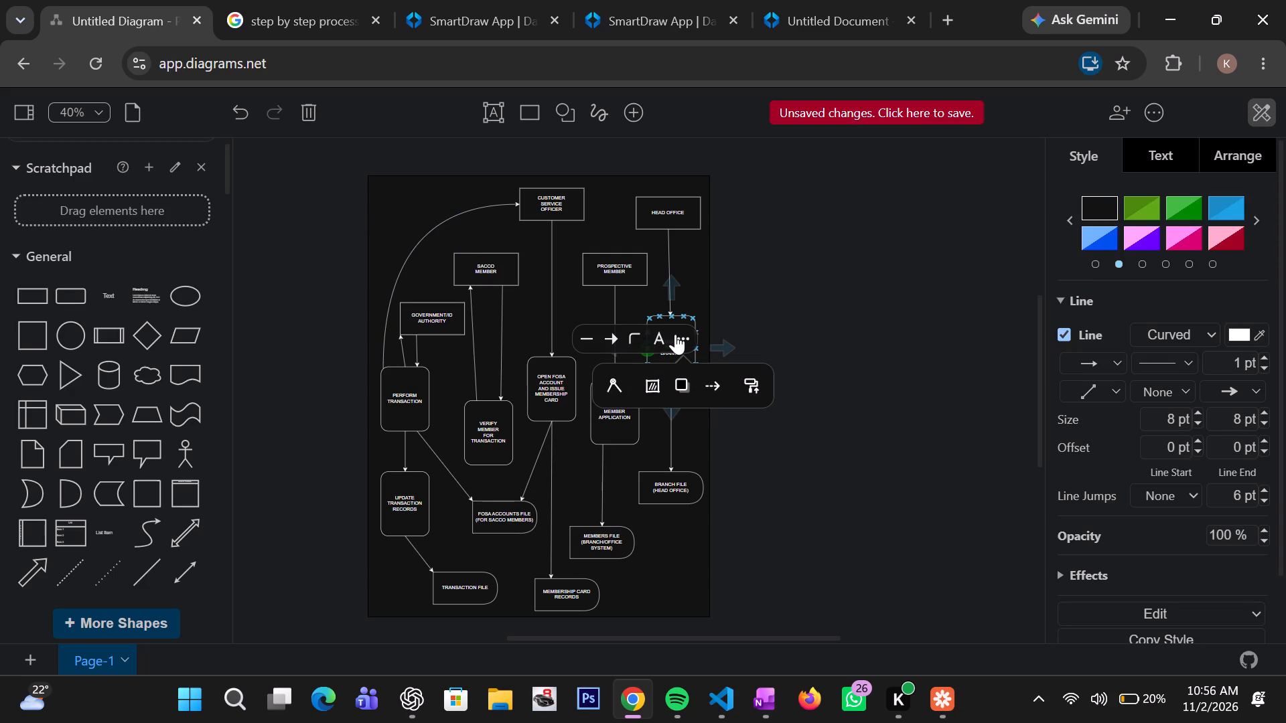
right_click(675, 334)
left_click(686, 455)
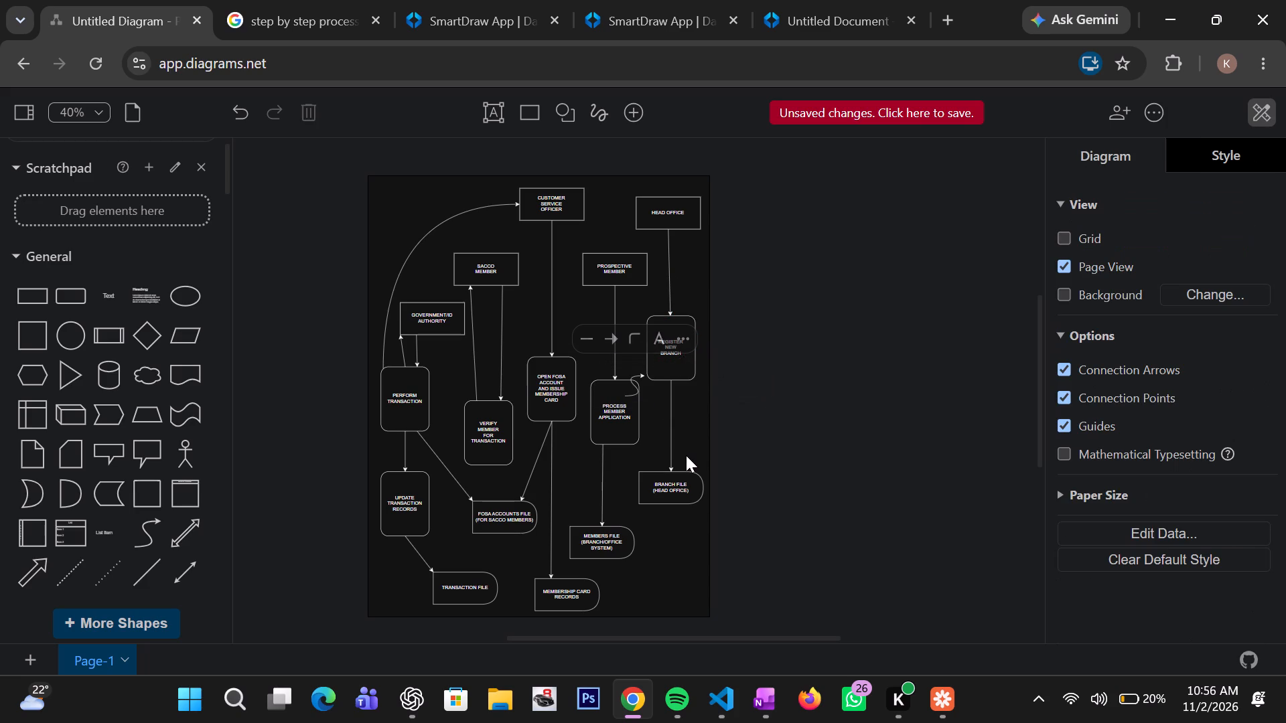
left_click(640, 377)
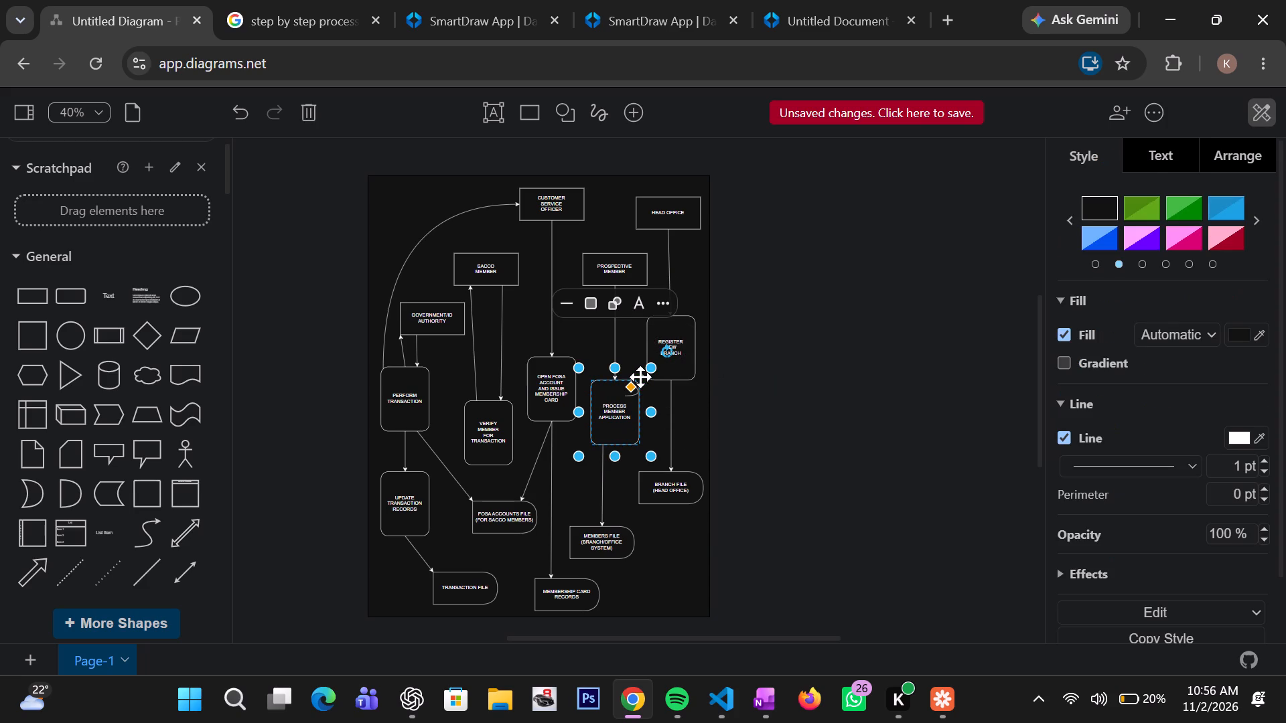
left_click(640, 377)
right_click(644, 377)
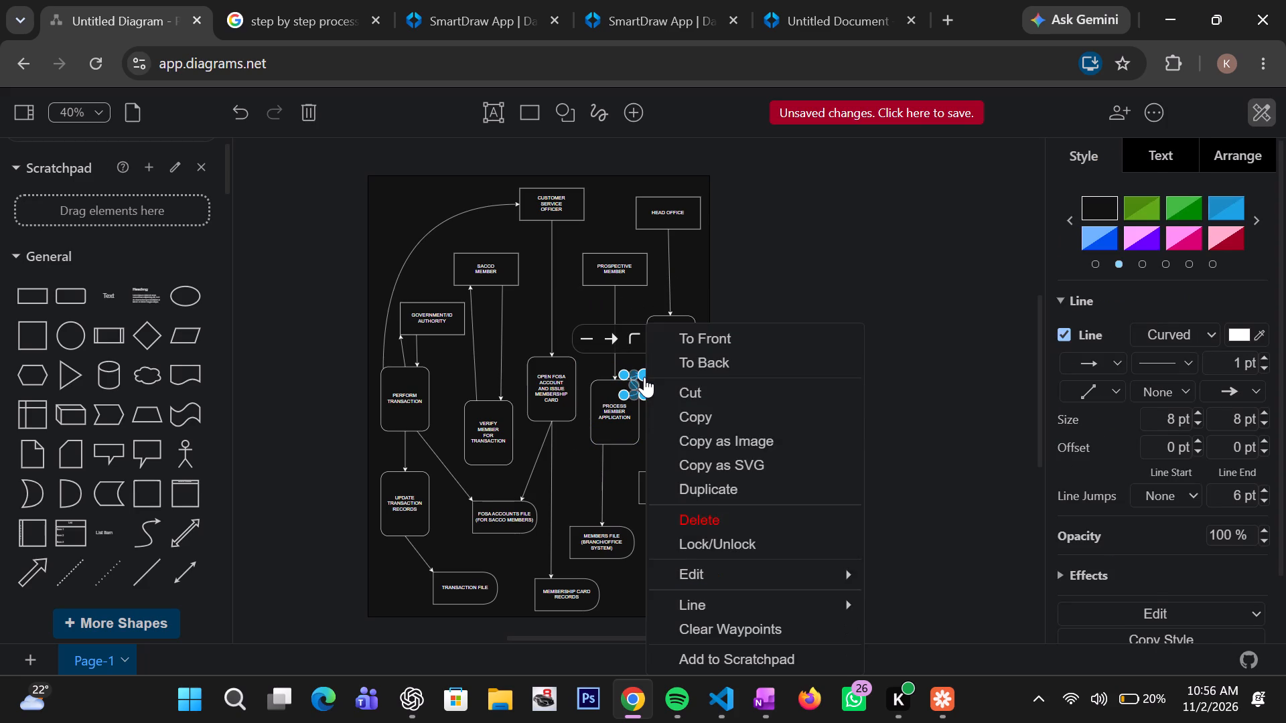
left_click(689, 526)
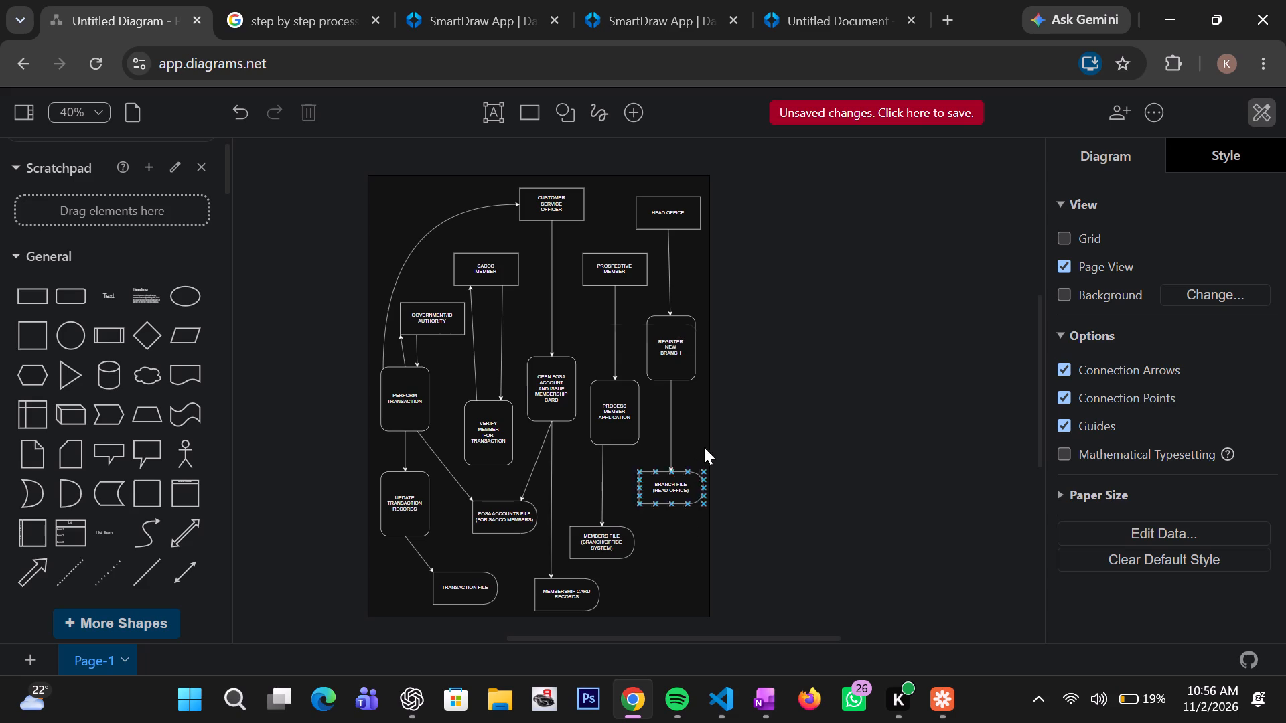
Reattach the curved arrow's end to the left edge of Sacco Member and tighten its bend around Government/ID Authority.
left_click(516, 205)
left_click_drag(517, 202, 515, 202)
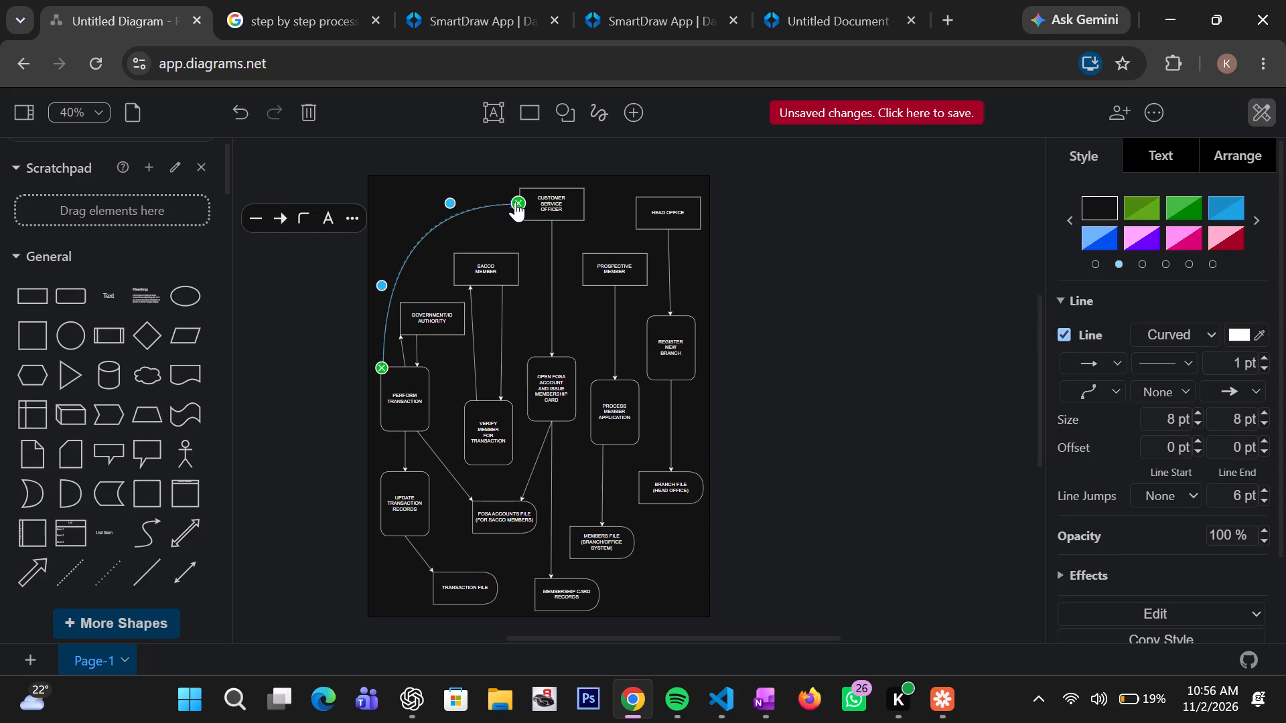
left_click_drag(515, 202, 440, 251)
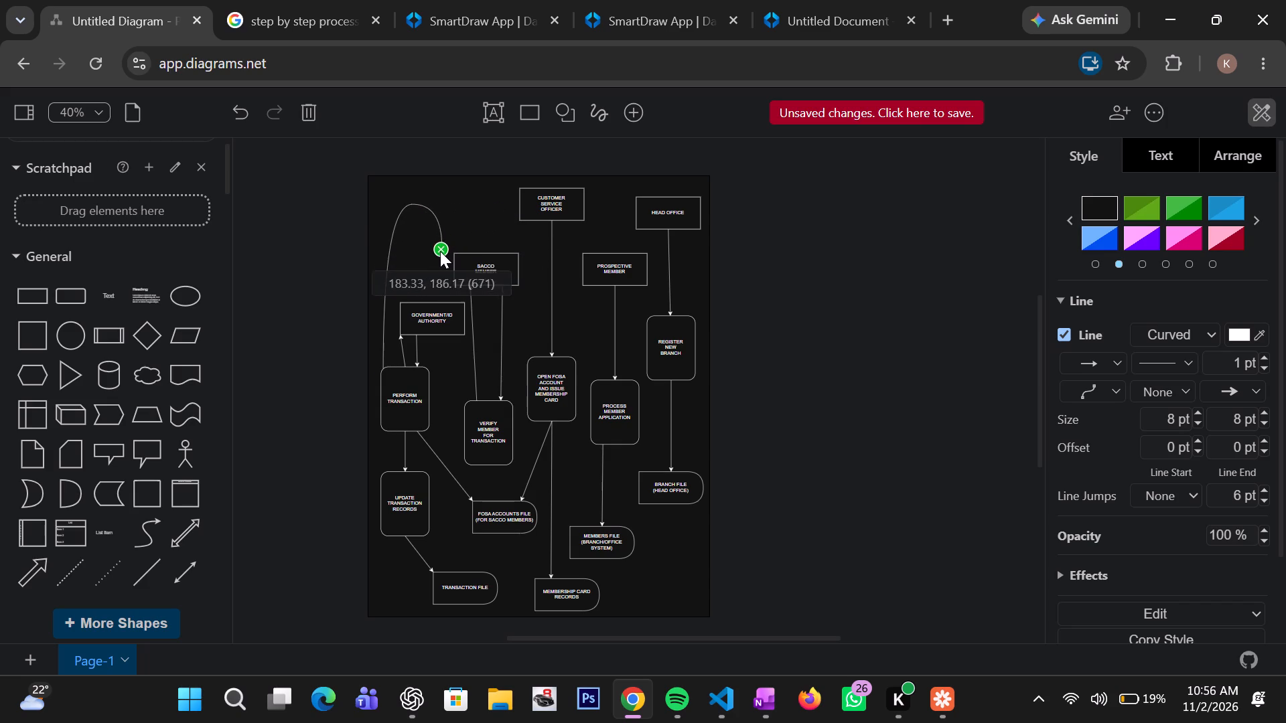
left_click_drag(440, 251, 451, 269)
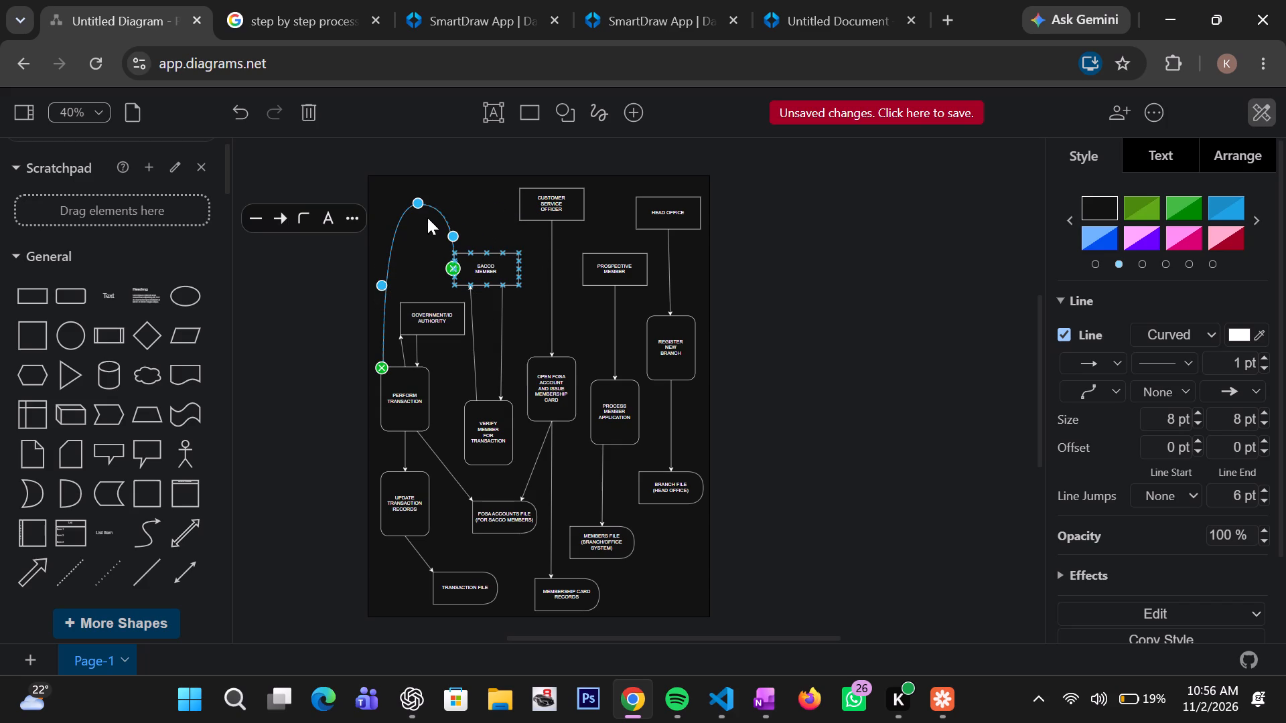
left_click_drag(419, 206, 413, 249)
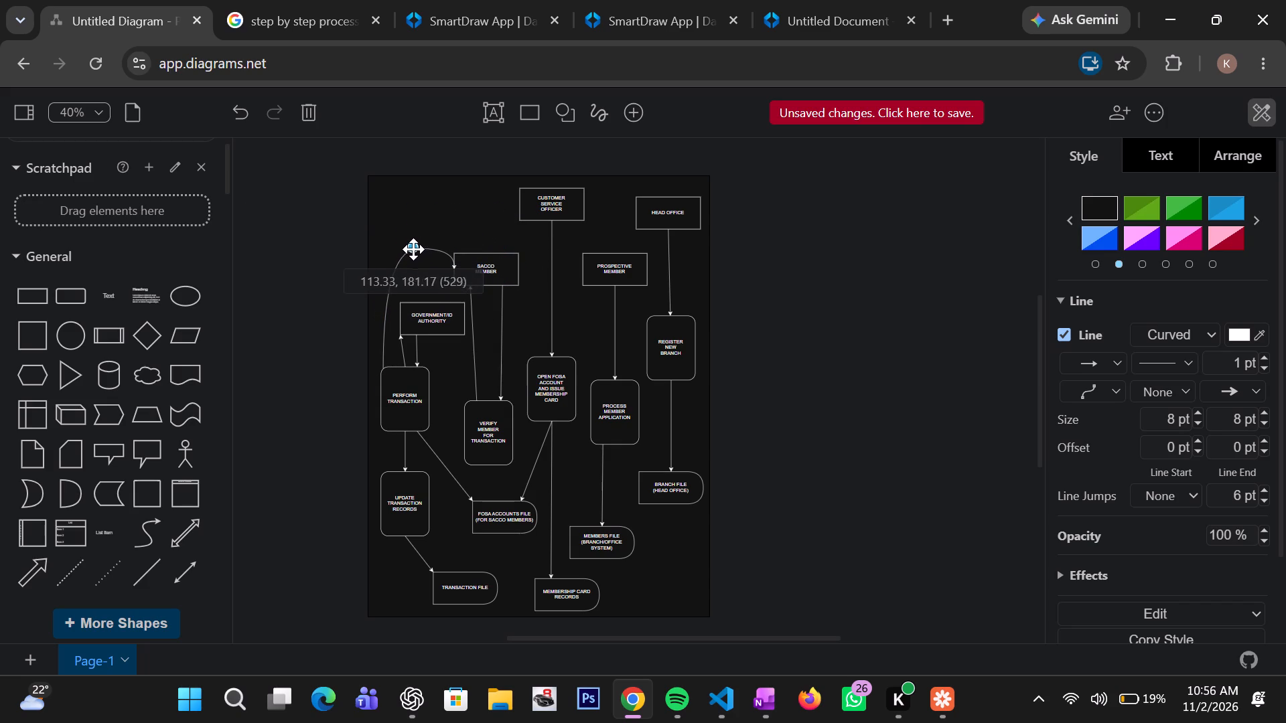
left_click_drag(413, 249, 406, 272)
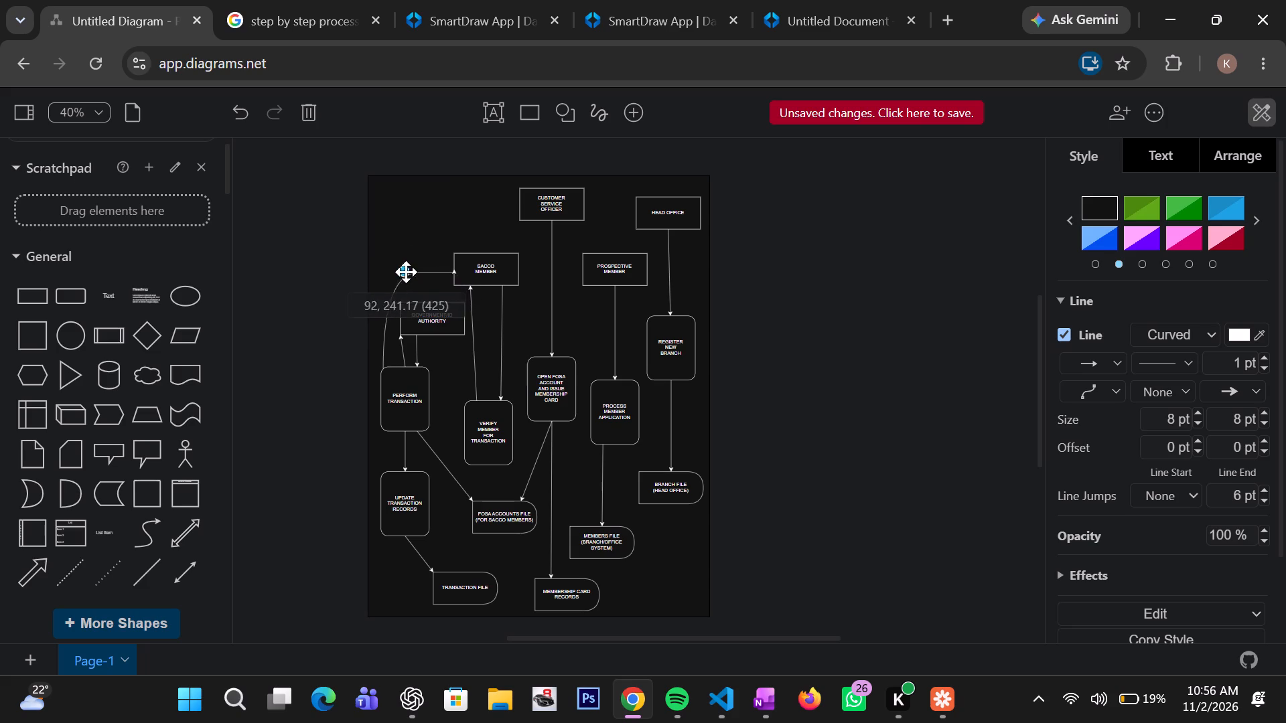
left_click_drag(406, 272, 402, 266)
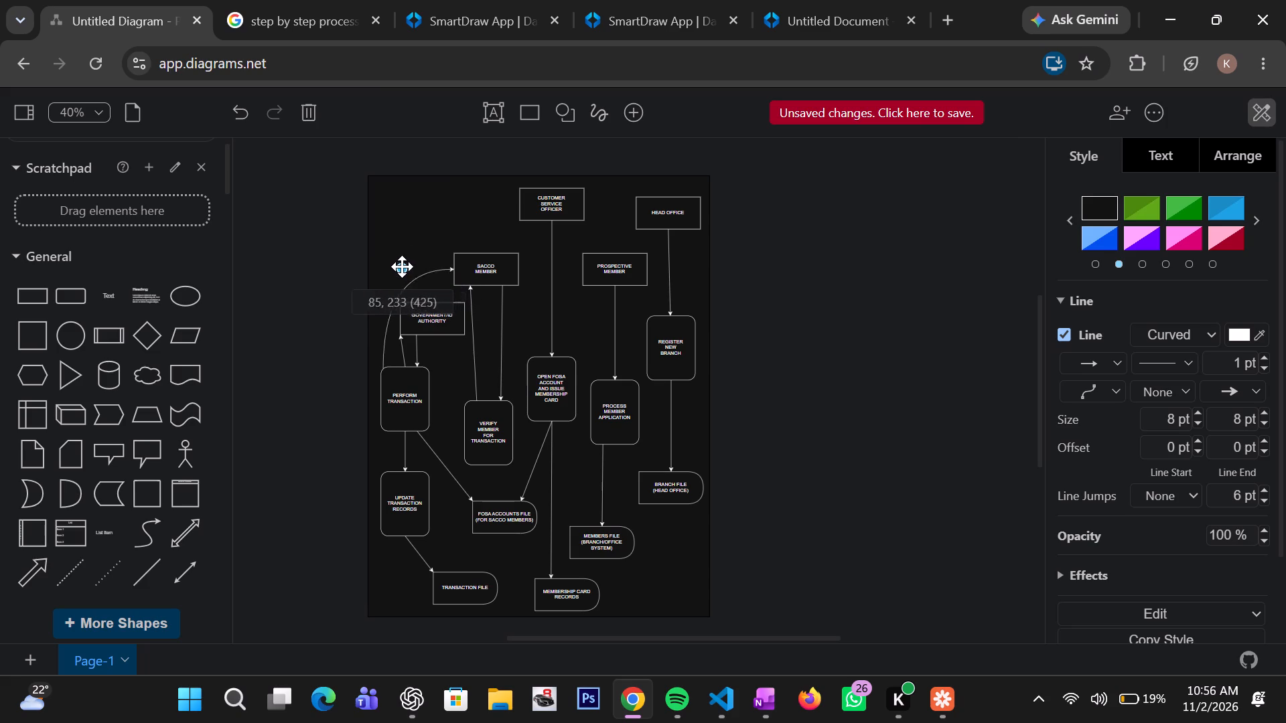
left_click_drag(402, 266, 401, 268)
left_click(401, 241)
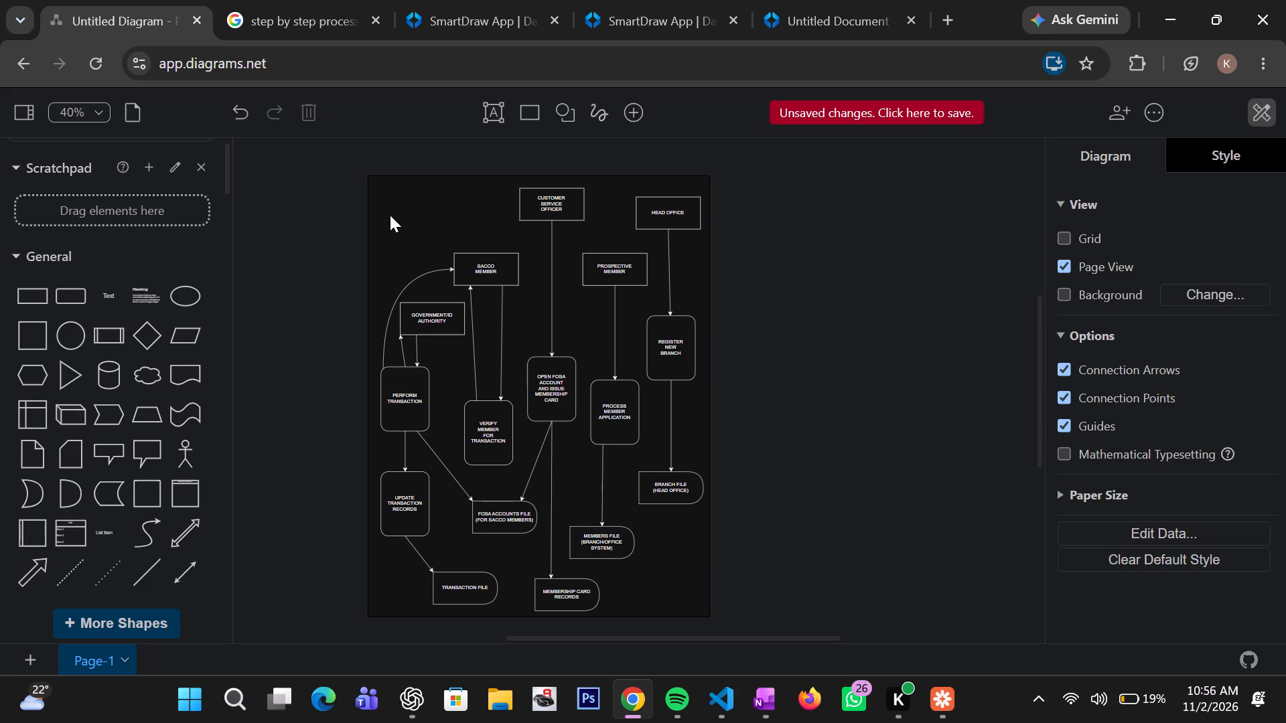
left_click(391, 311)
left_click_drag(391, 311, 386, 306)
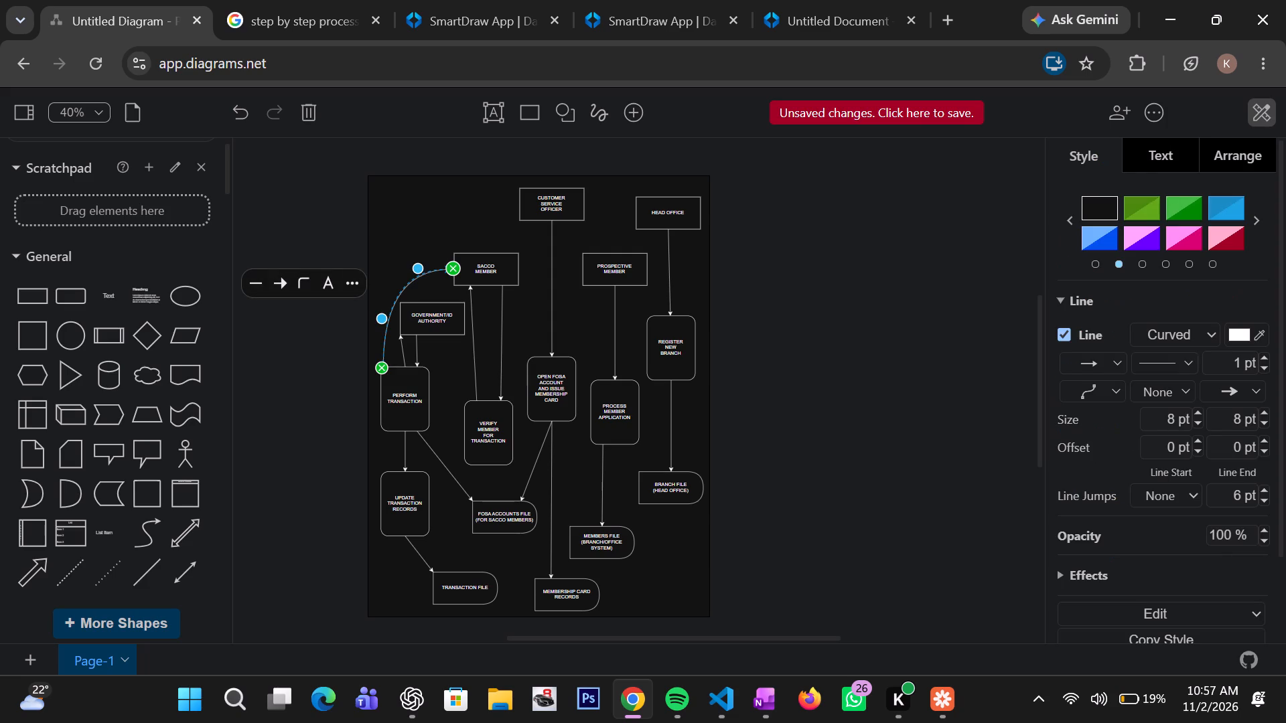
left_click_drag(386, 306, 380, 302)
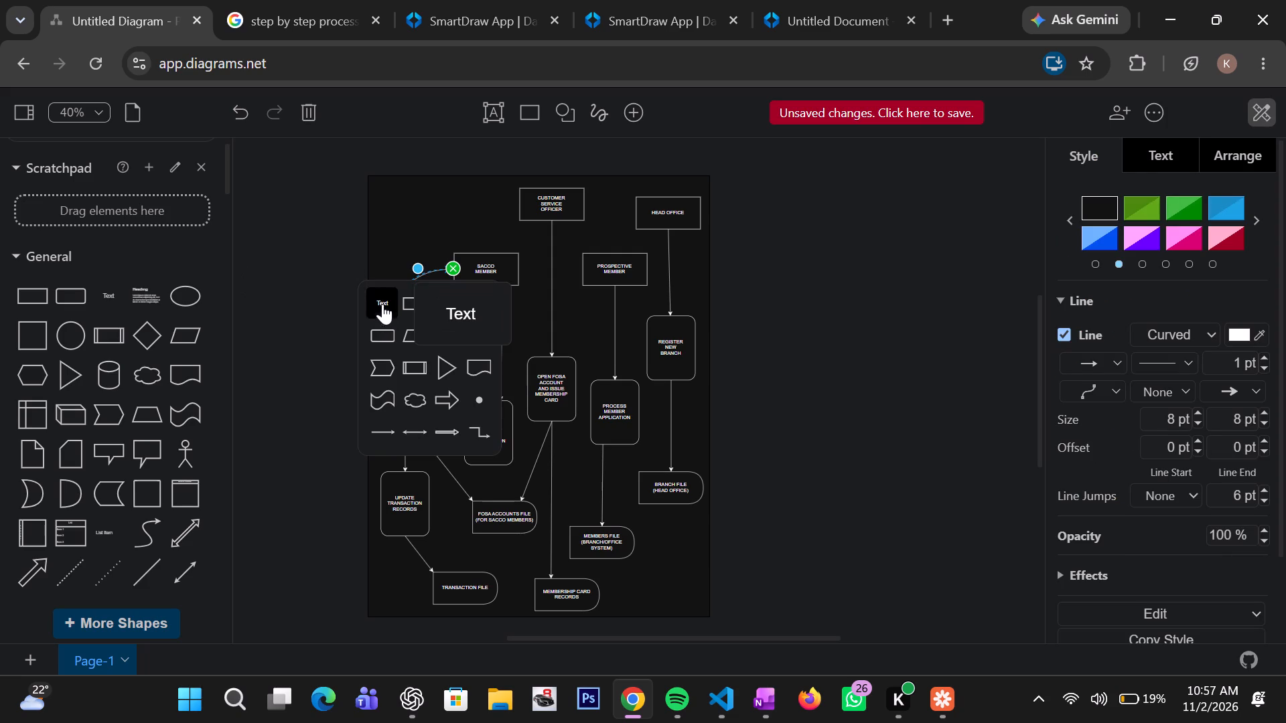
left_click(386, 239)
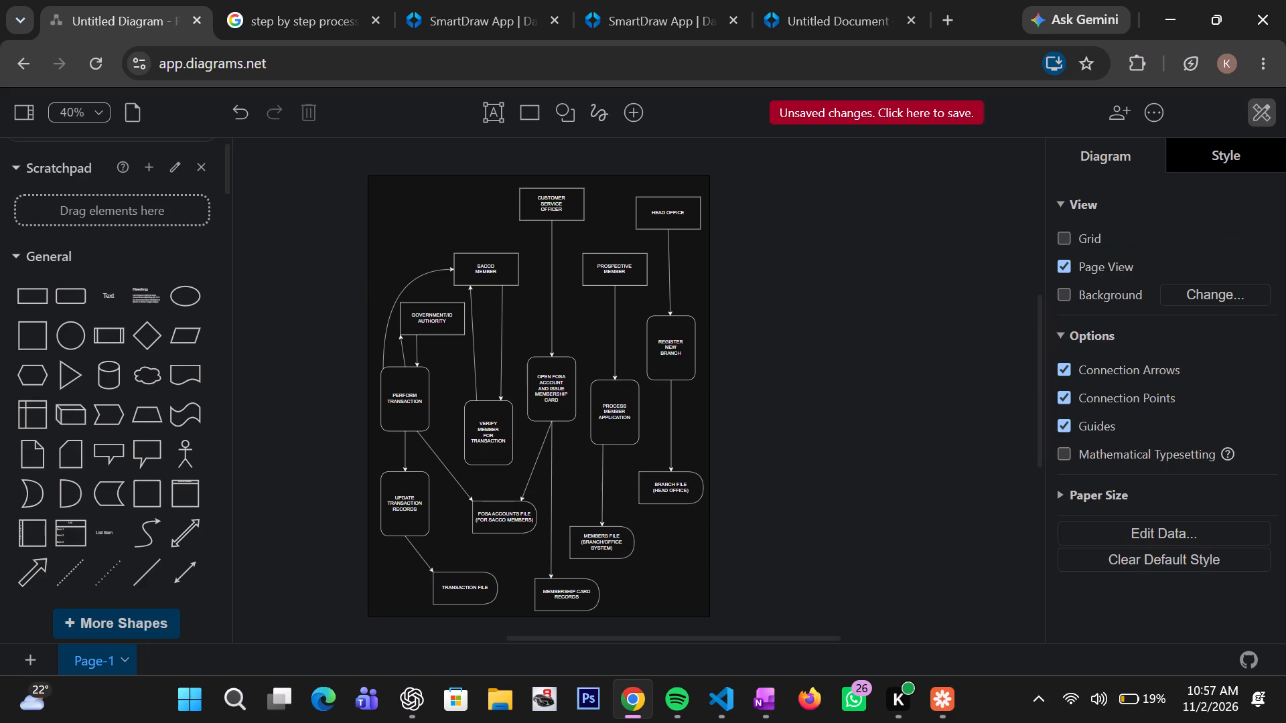
Move the curved arrow's end slightly higher along the left edge of the Sacco Member box.
left_click_drag(388, 315, 384, 308)
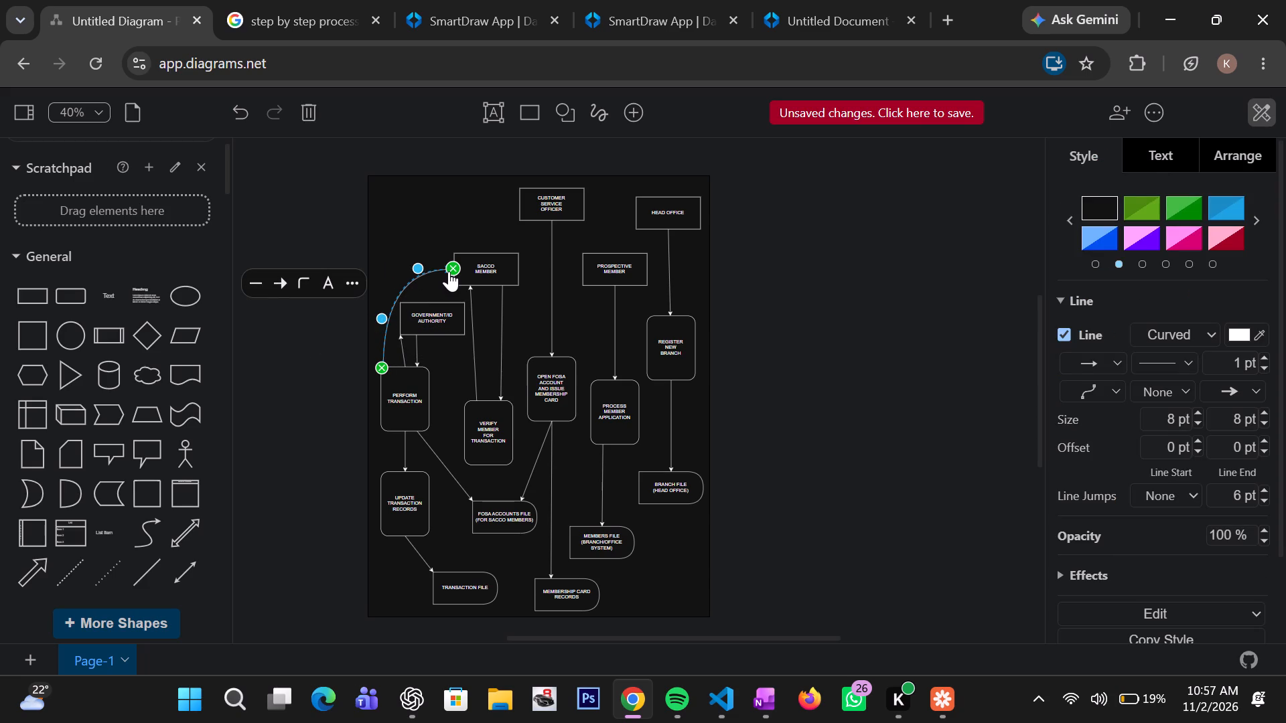
left_click_drag(449, 271, 449, 262)
left_click_drag(453, 268, 451, 265)
left_click_drag(451, 265, 443, 256)
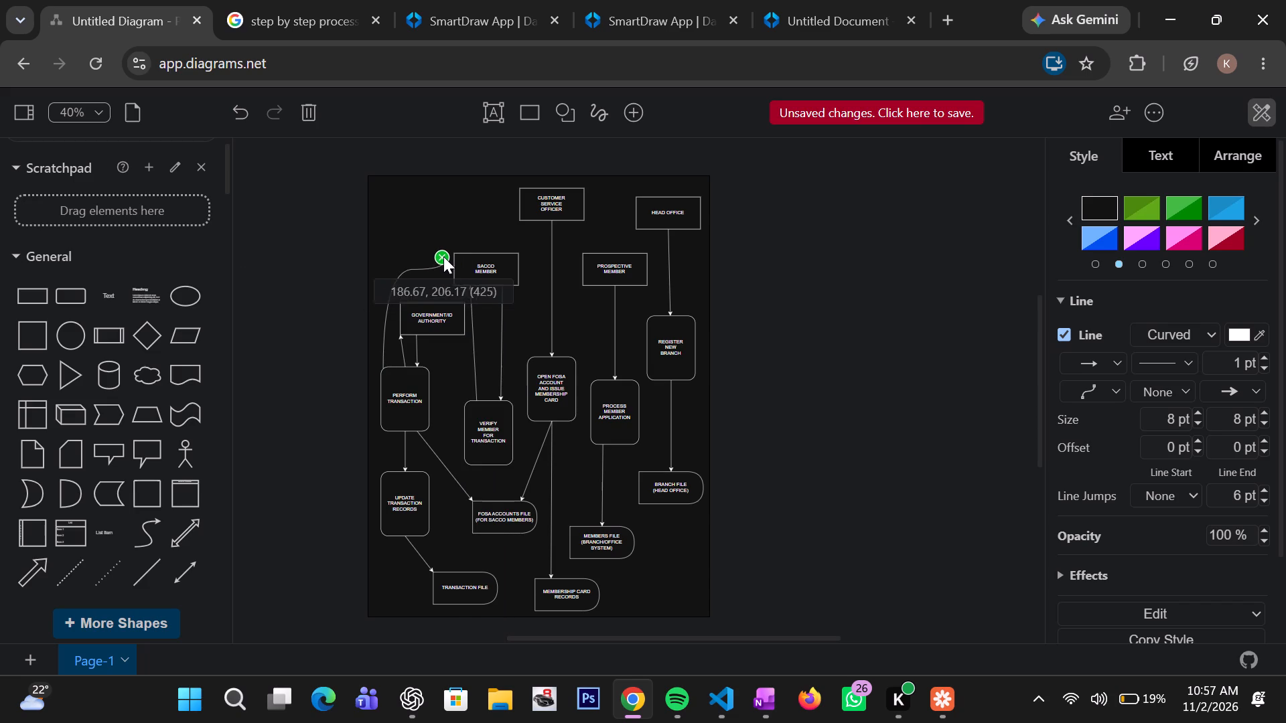
left_click_drag(443, 256, 450, 252)
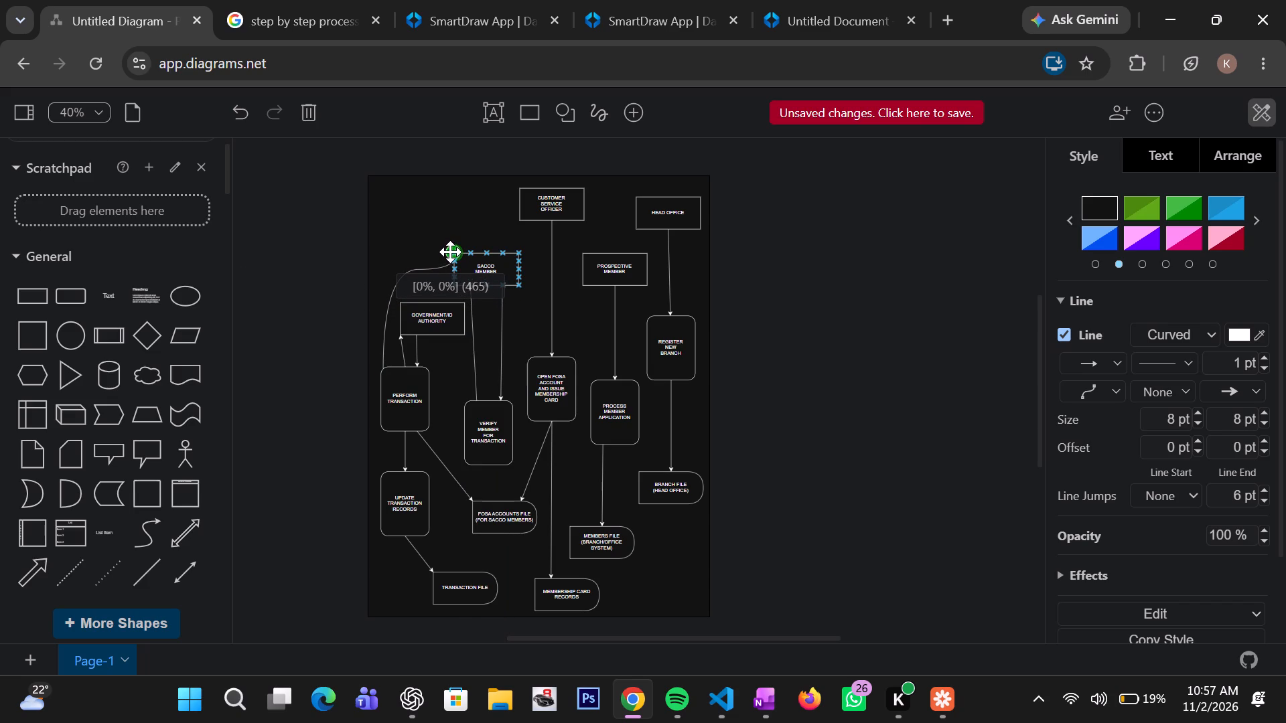
left_click_drag(450, 252, 450, 260)
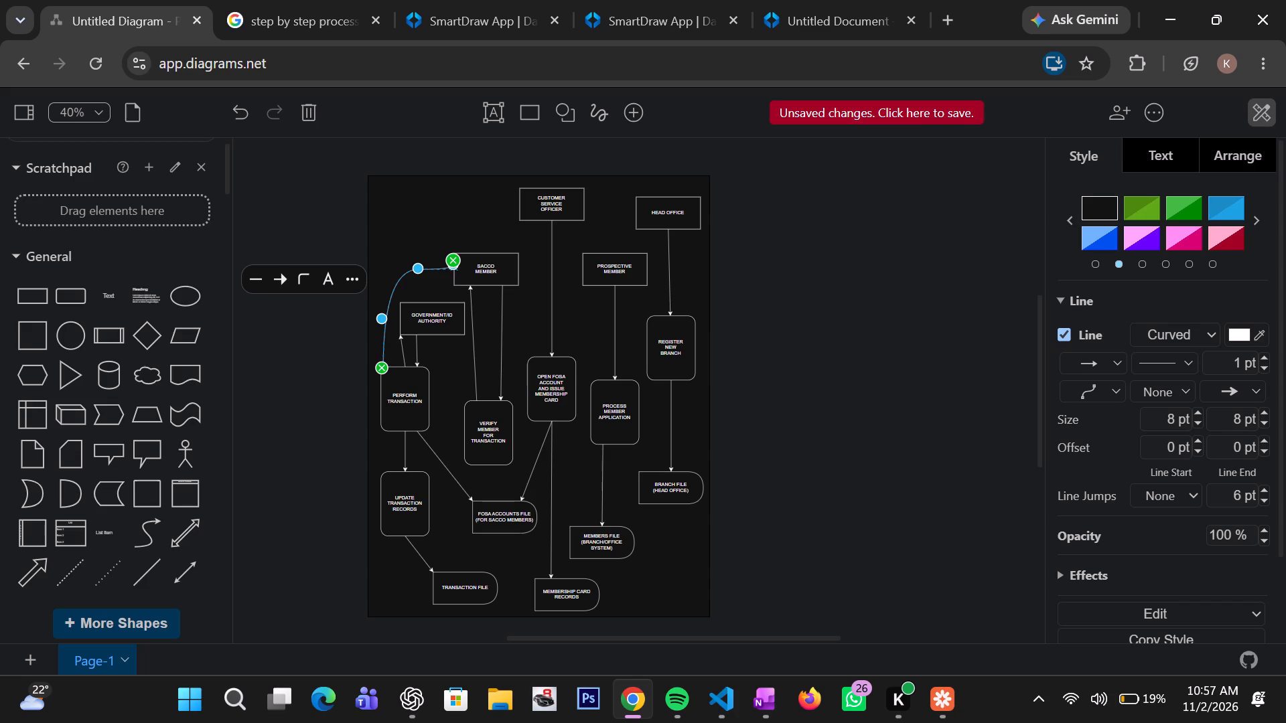
Smooth the upper bend of the curved Perform Transaction to Sacco Member arrow by moving its waypoint outward, level with the arrow's end.
left_click_drag(421, 268, 413, 259)
left_click_drag(413, 259, 413, 256)
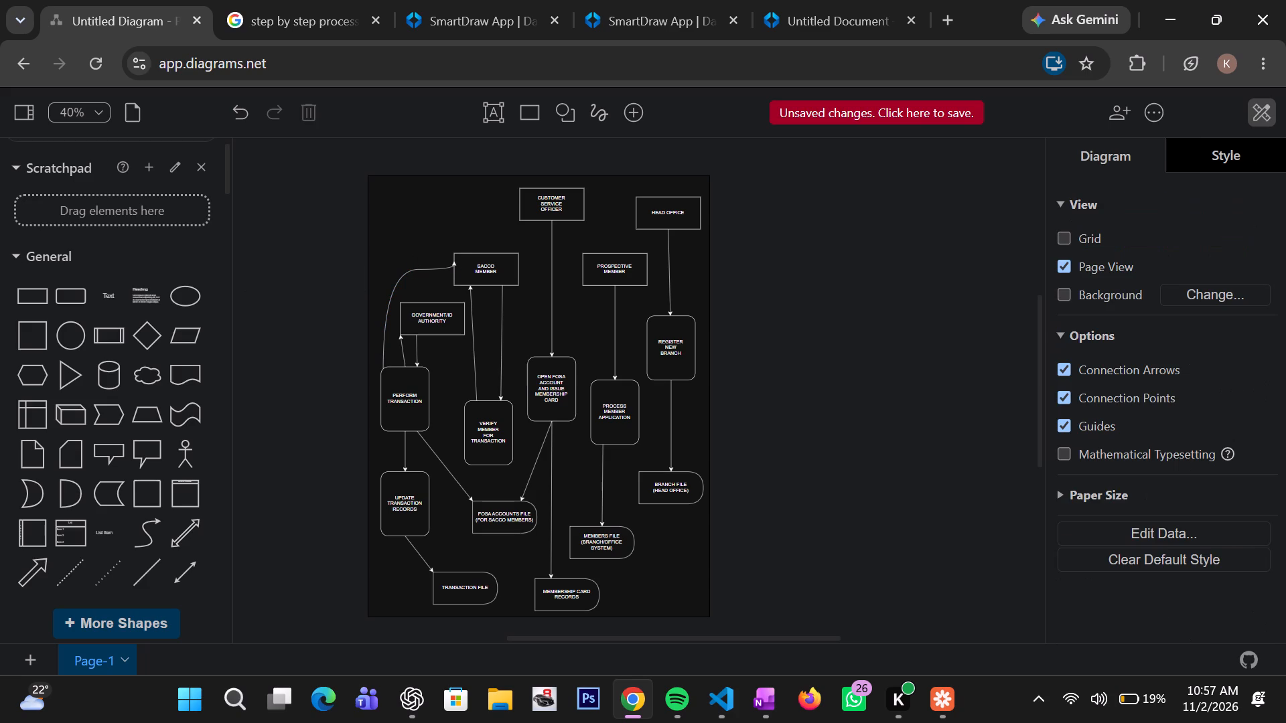
left_click_drag(416, 269, 406, 262)
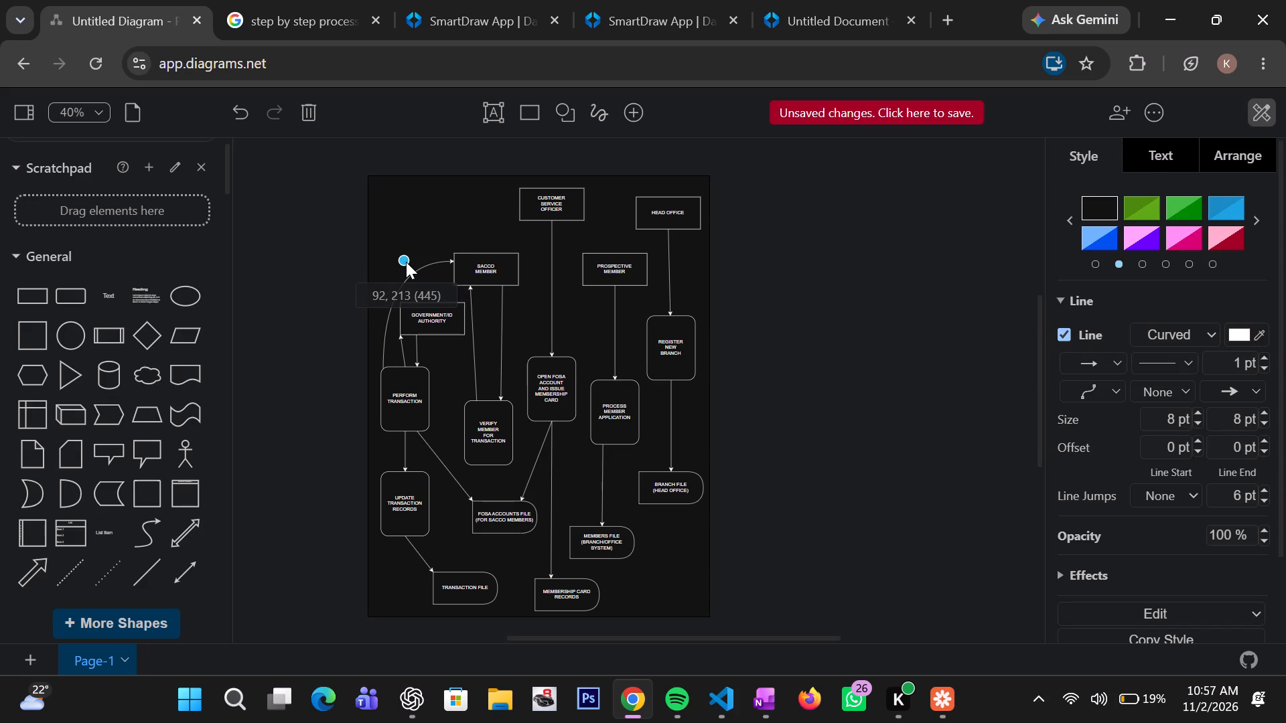
left_click_drag(406, 262, 399, 262)
left_click_drag(399, 262, 394, 260)
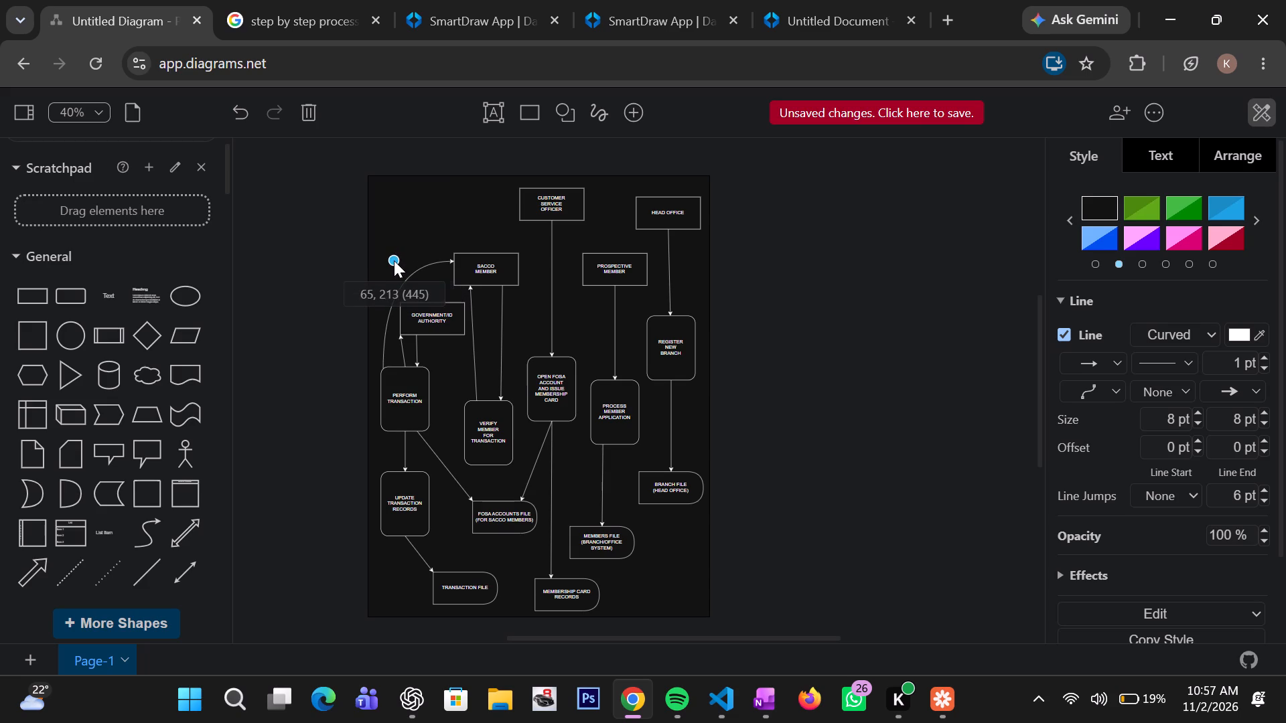
left_click_drag(394, 260, 391, 261)
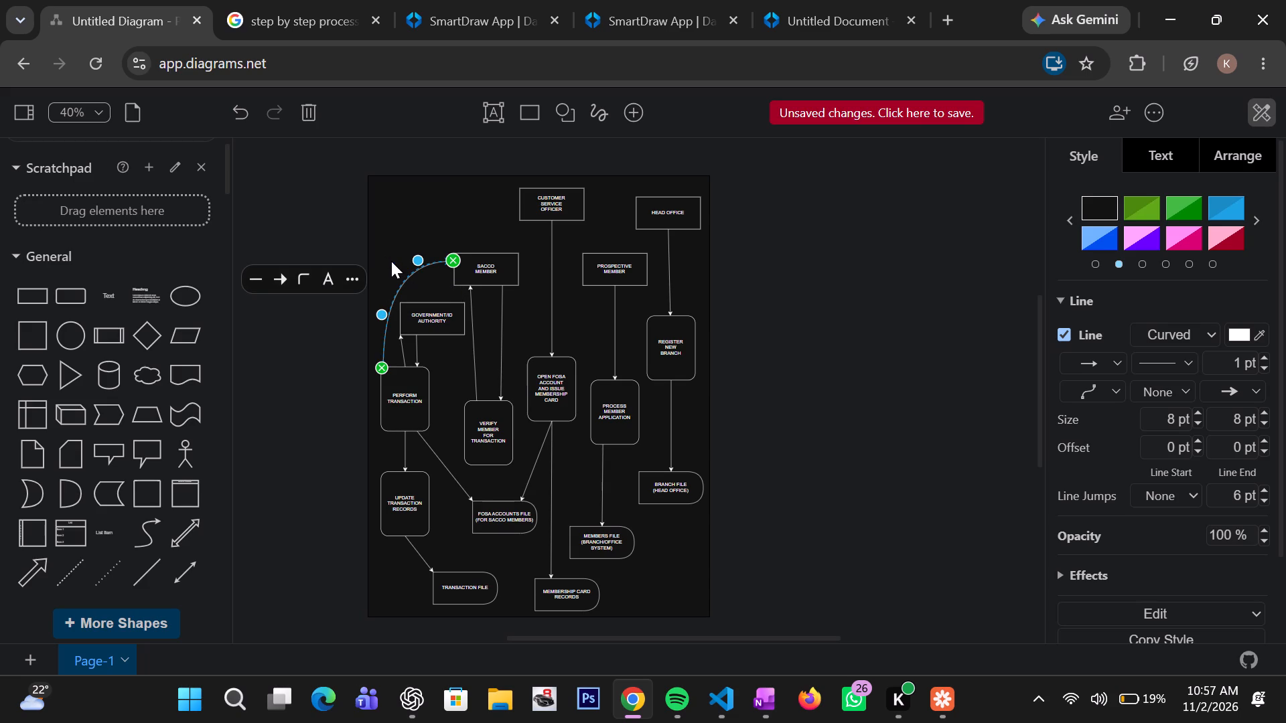
left_click(396, 256)
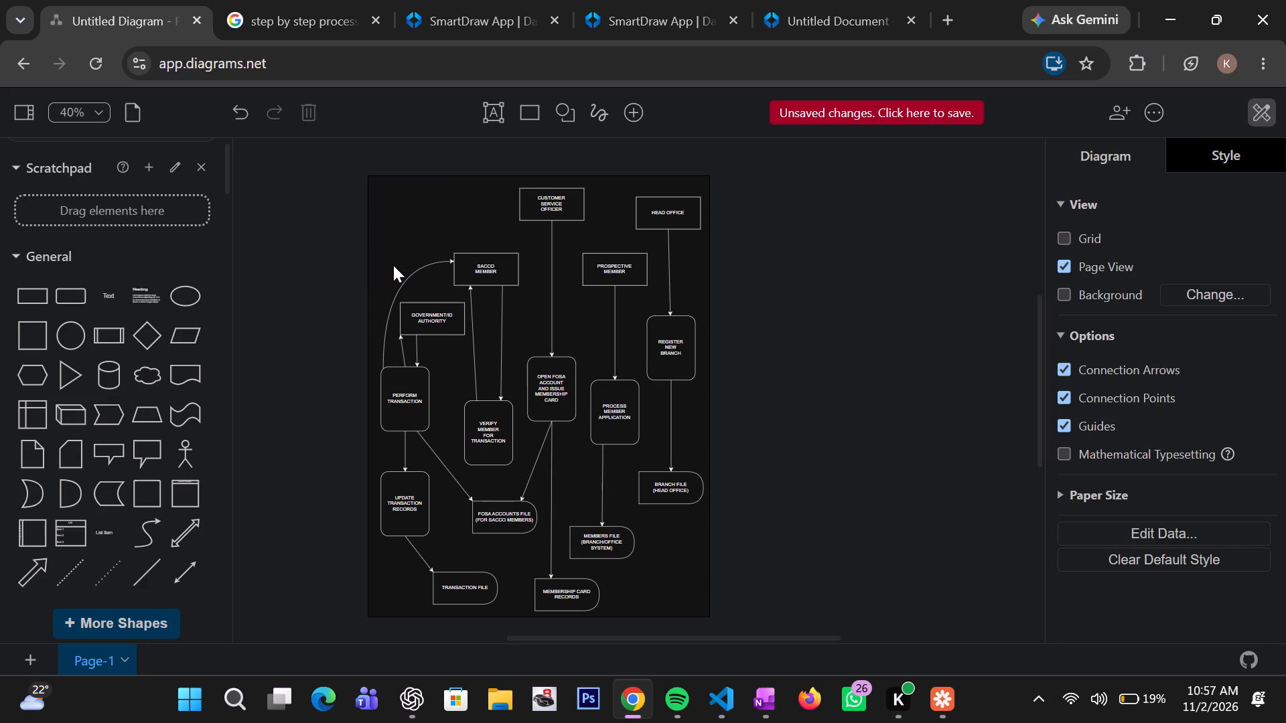
Bow the lower part of the curved Perform Transaction to Sacco Member arrow slightly farther outward, away from Government/ID Authority.
left_click_drag(395, 296, 385, 297)
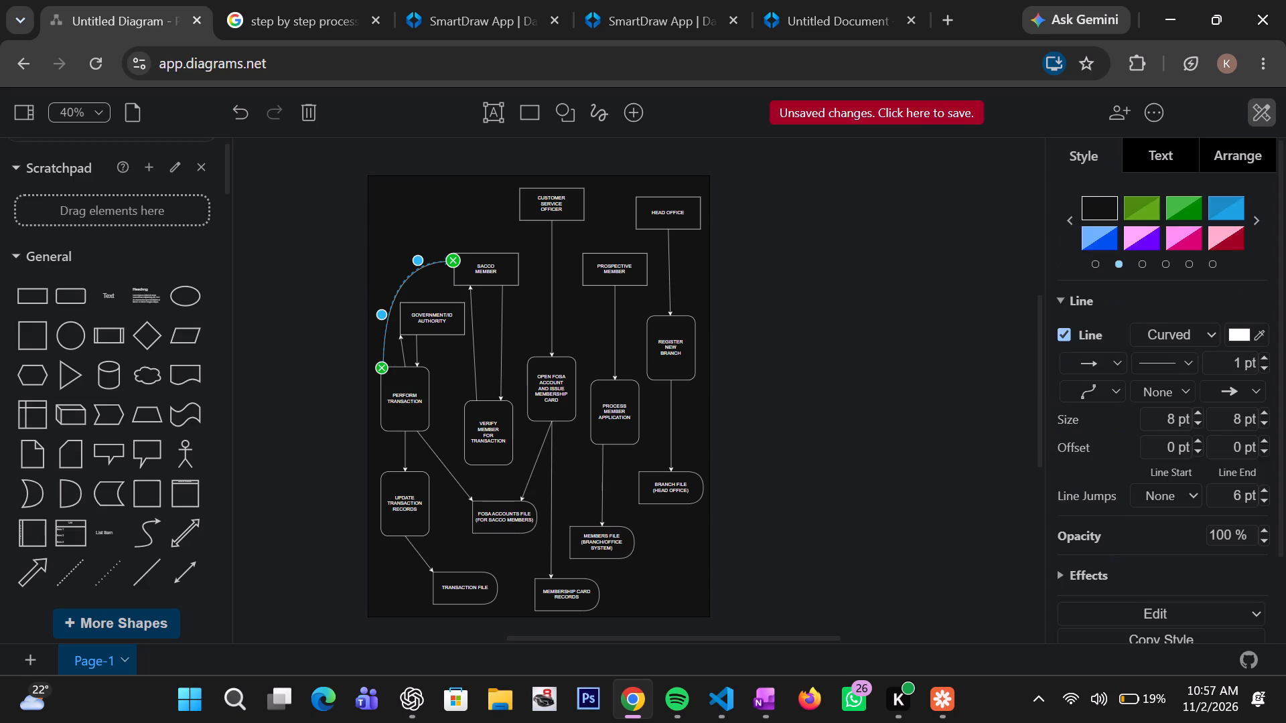
left_click_drag(385, 297, 381, 297)
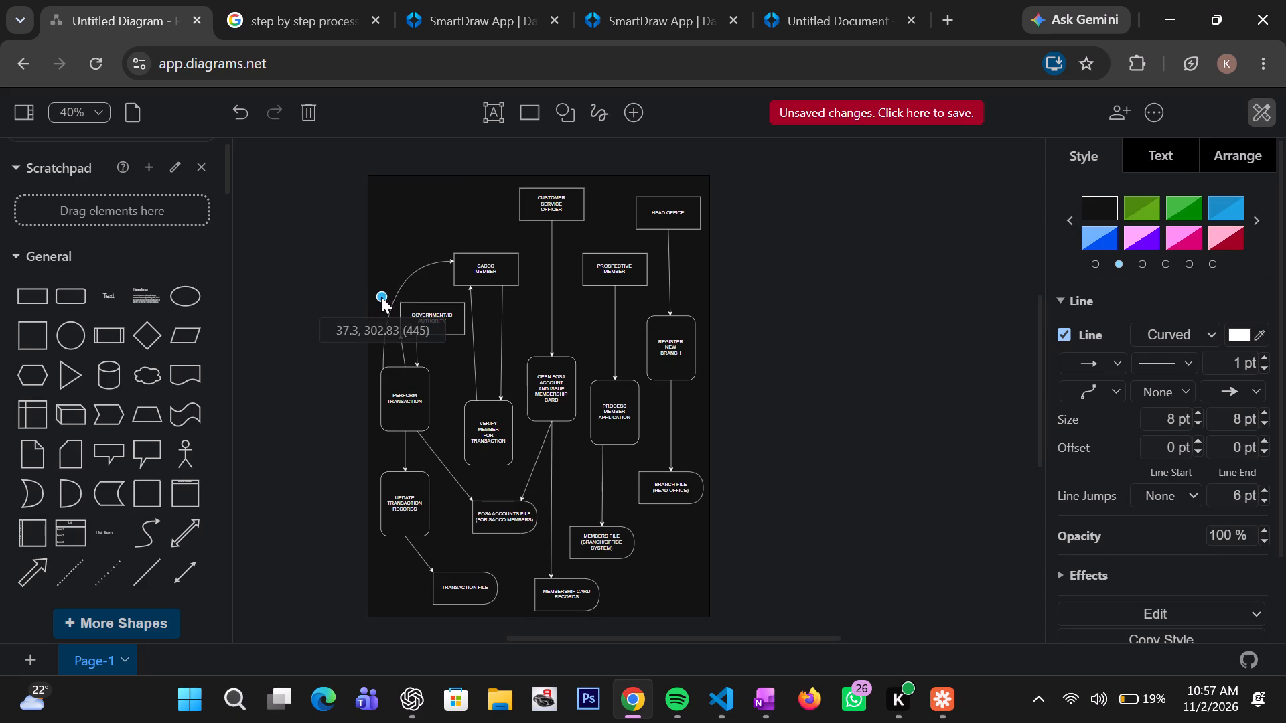
left_click_drag(381, 297, 379, 297)
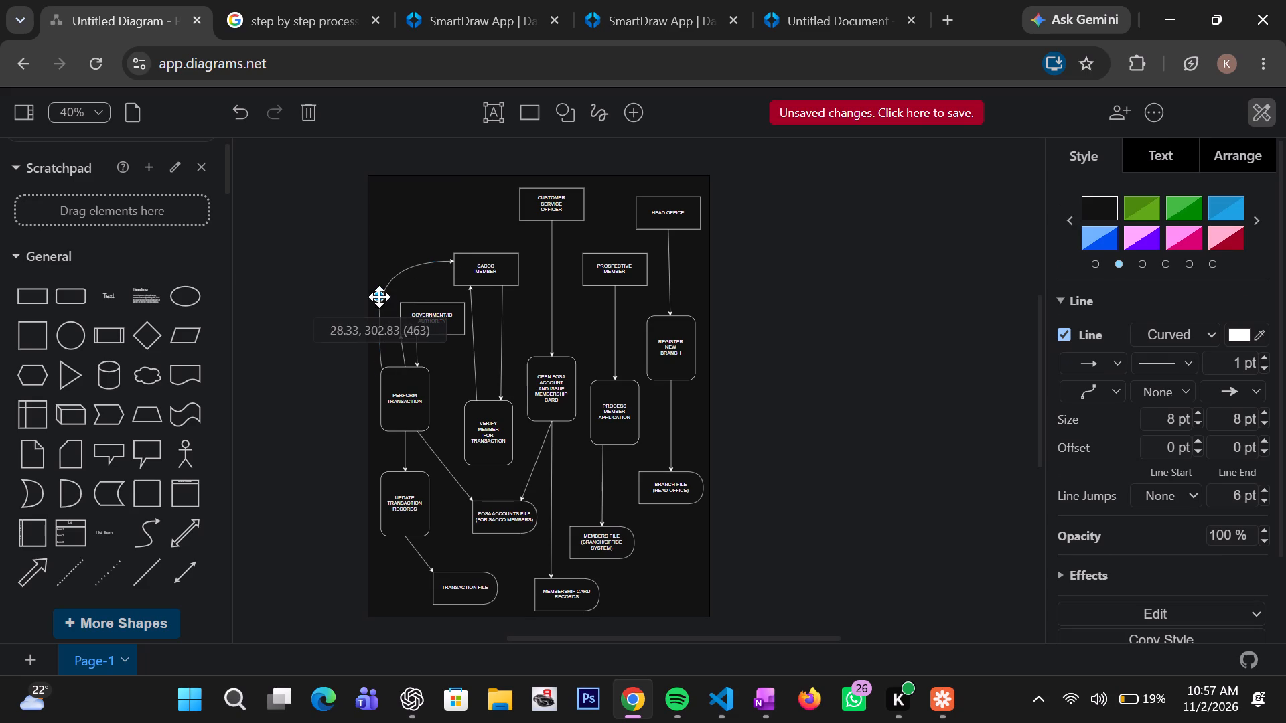
left_click(392, 232)
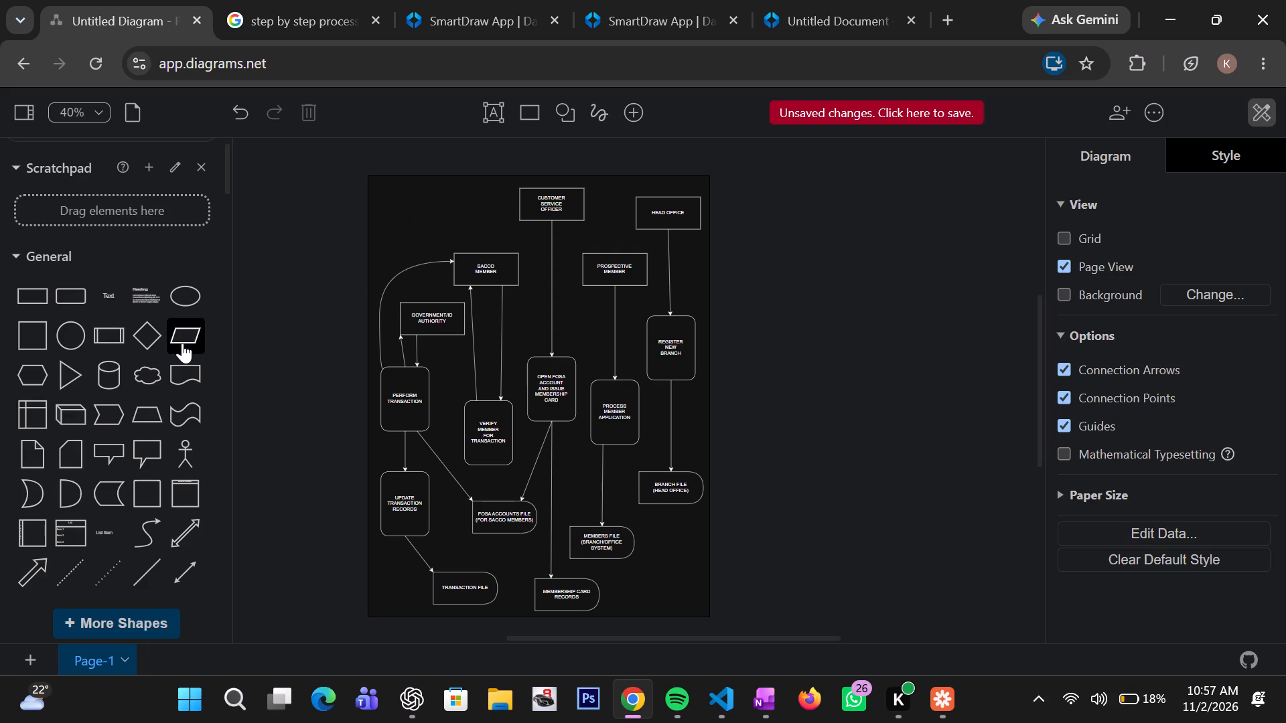
Look through the shape library's General, Misc, Arrows, Flowchart, Entity Relation and UML collections for a suitable shape or connector.
scroll(66, 413, "down", 7)
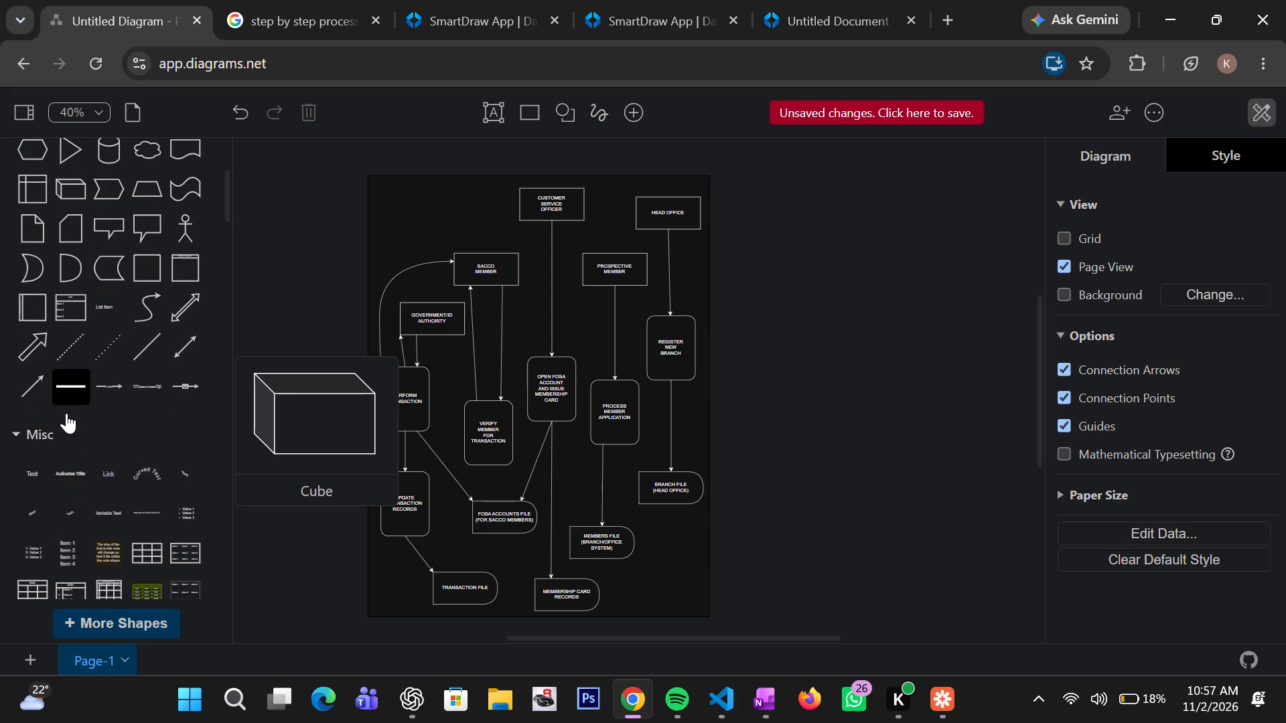
scroll(66, 413, "down", 11)
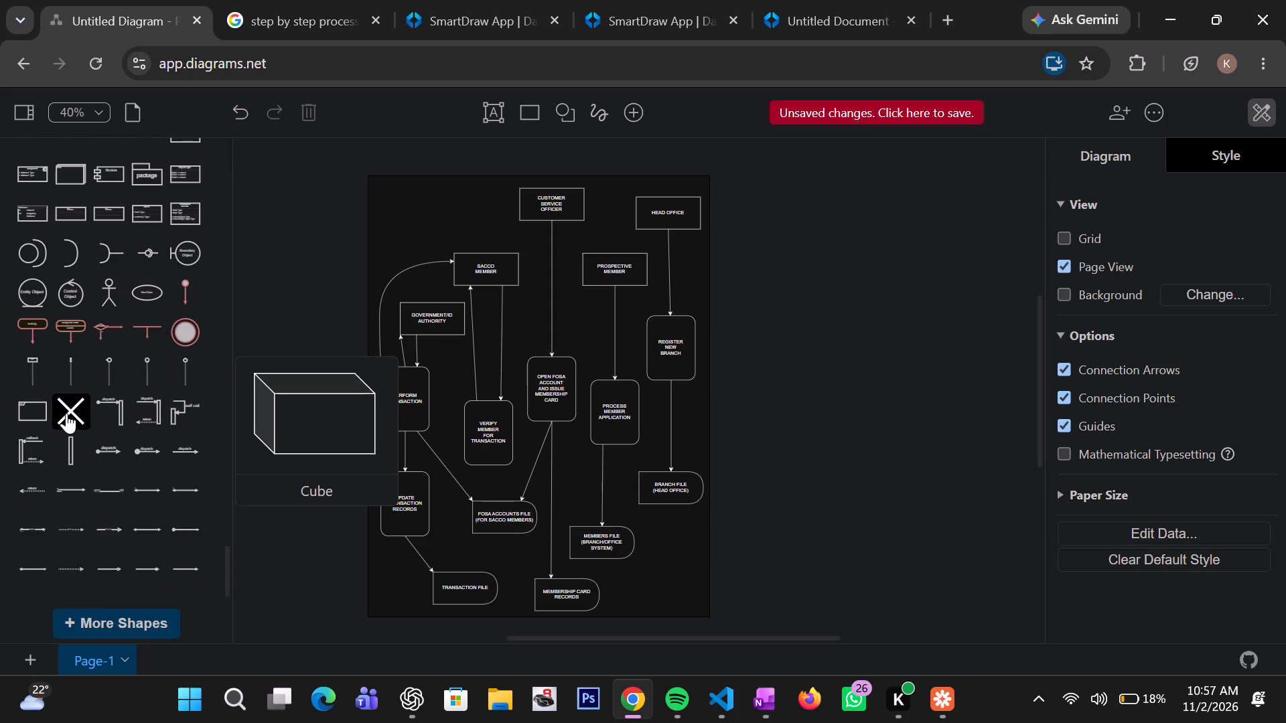
scroll(110, 325, "up", 1)
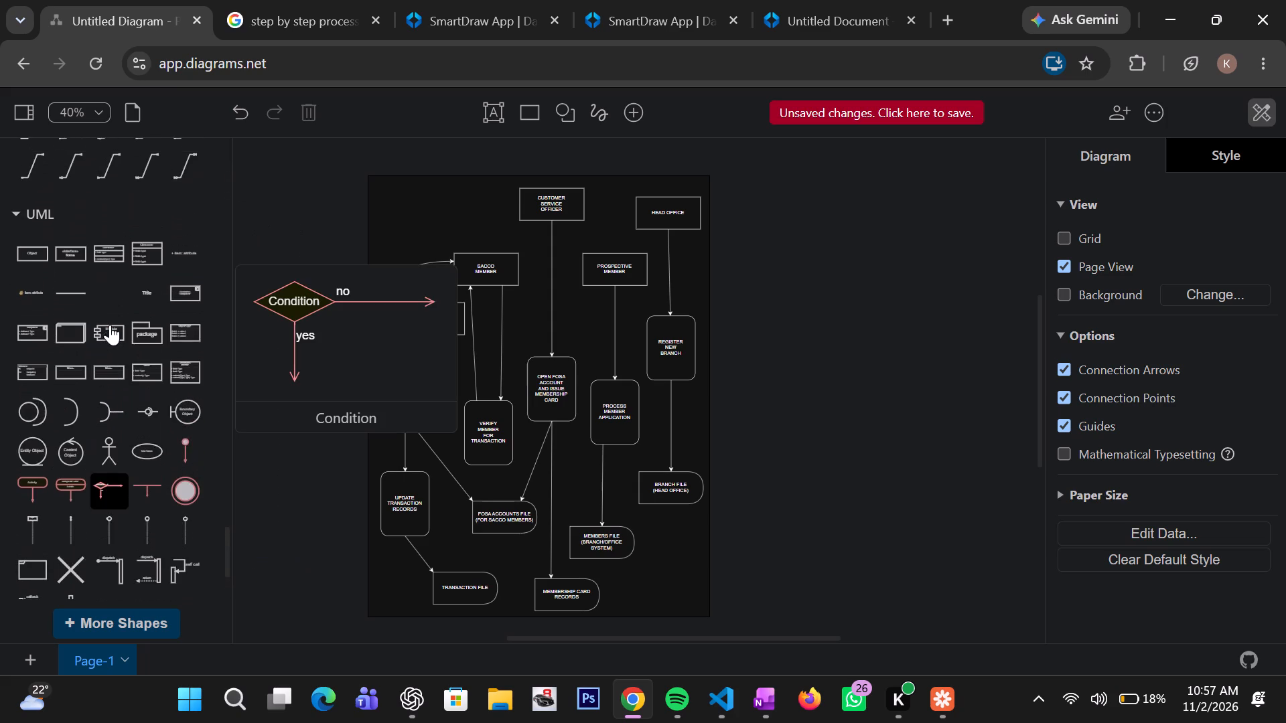
scroll(110, 325, "up", 3)
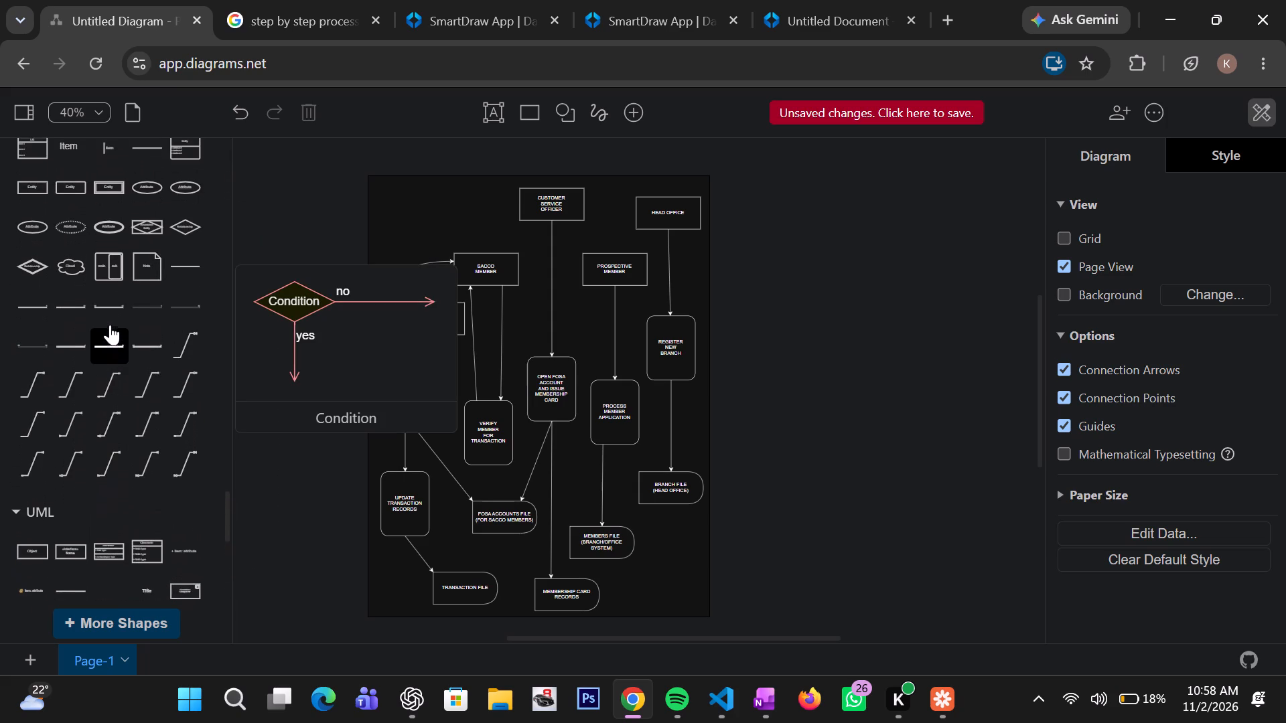
scroll(110, 325, "up", 2)
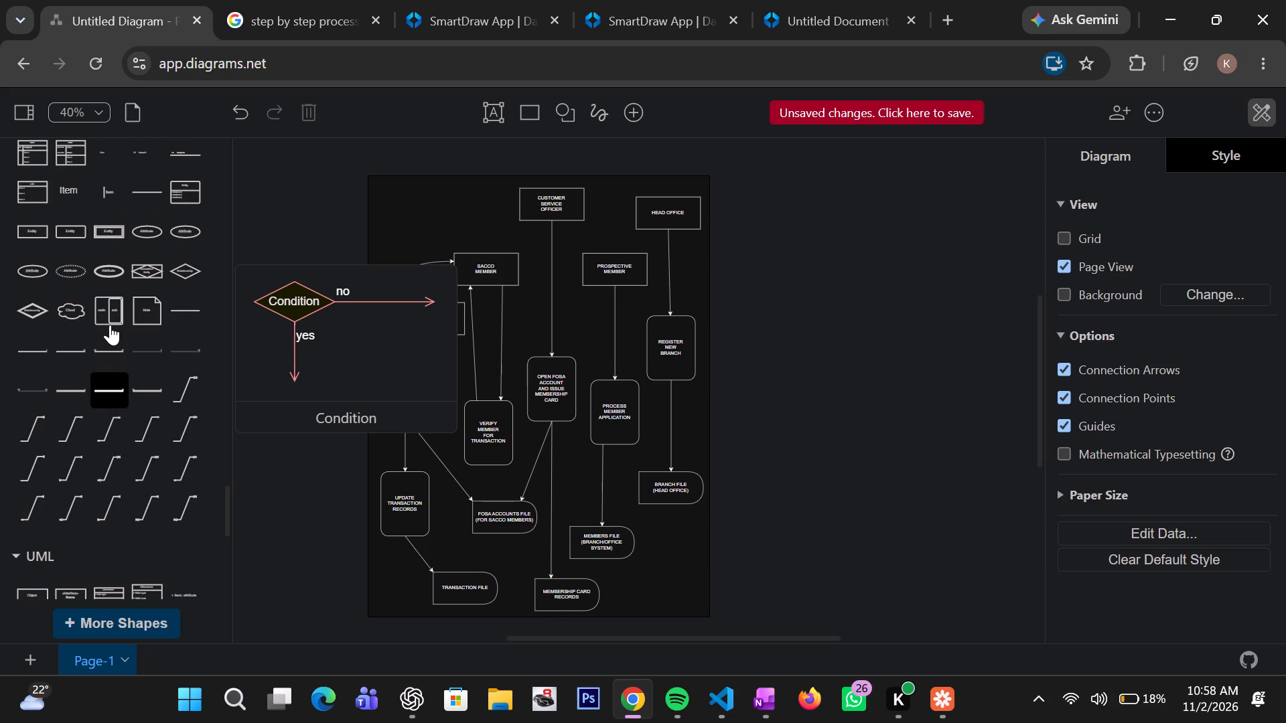
scroll(110, 325, "up", 2)
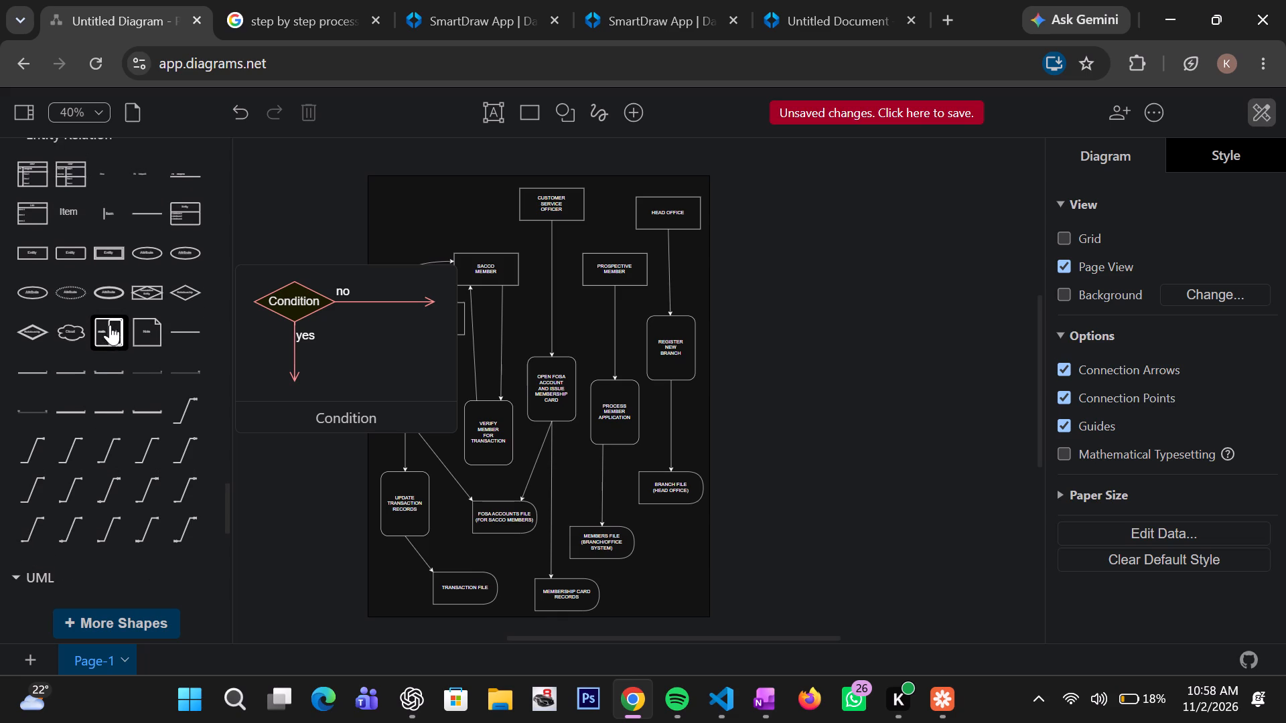
scroll(110, 325, "up", 3)
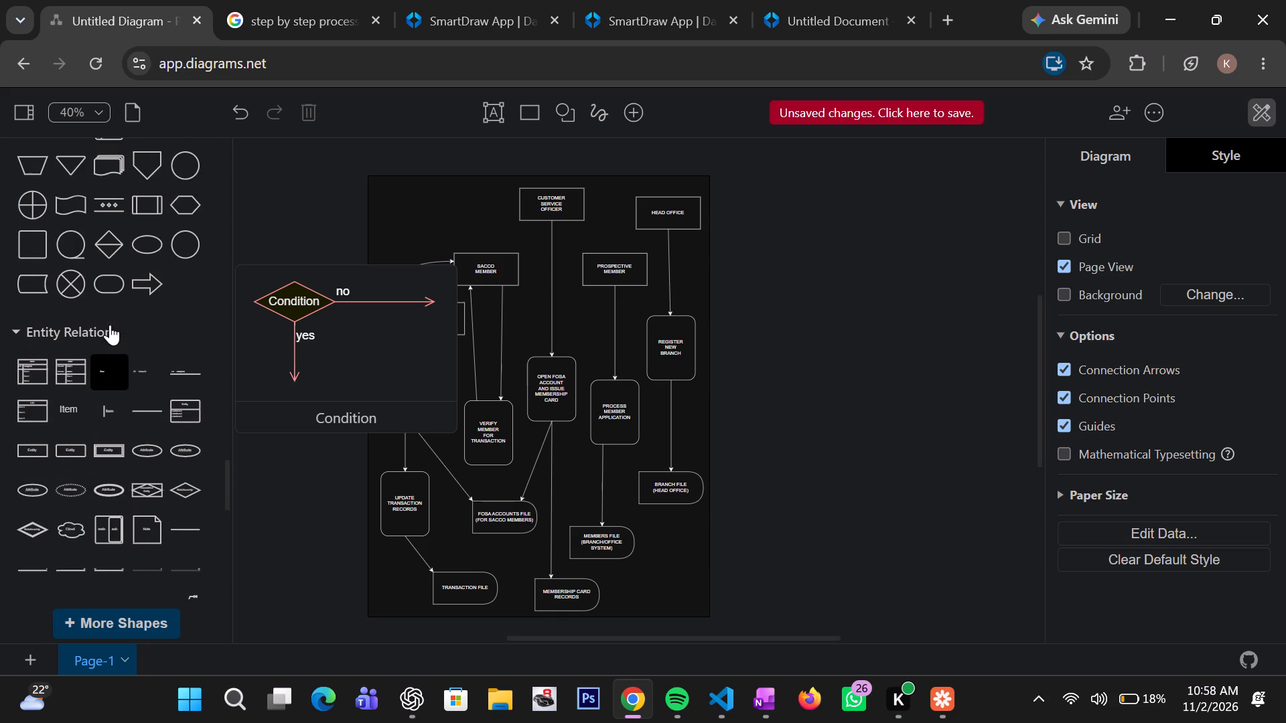
scroll(110, 325, "up", 2)
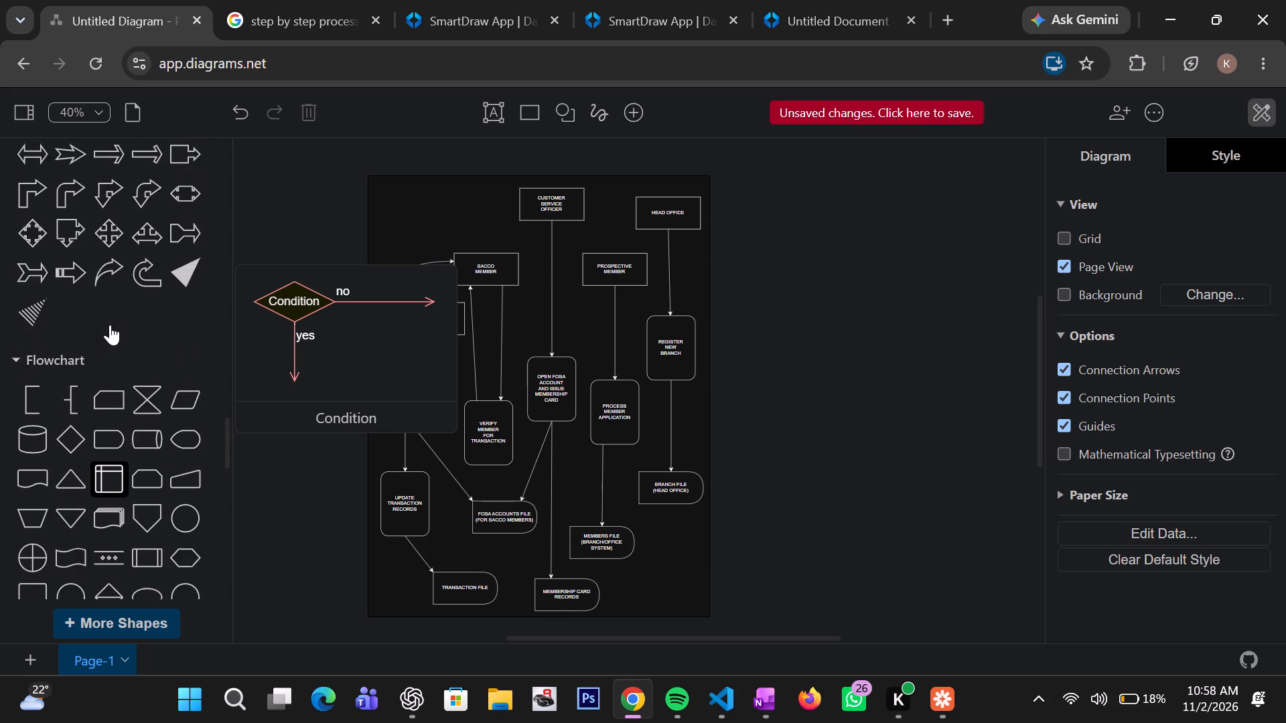
scroll(110, 325, "up", 1)
scroll(110, 325, "down", 2)
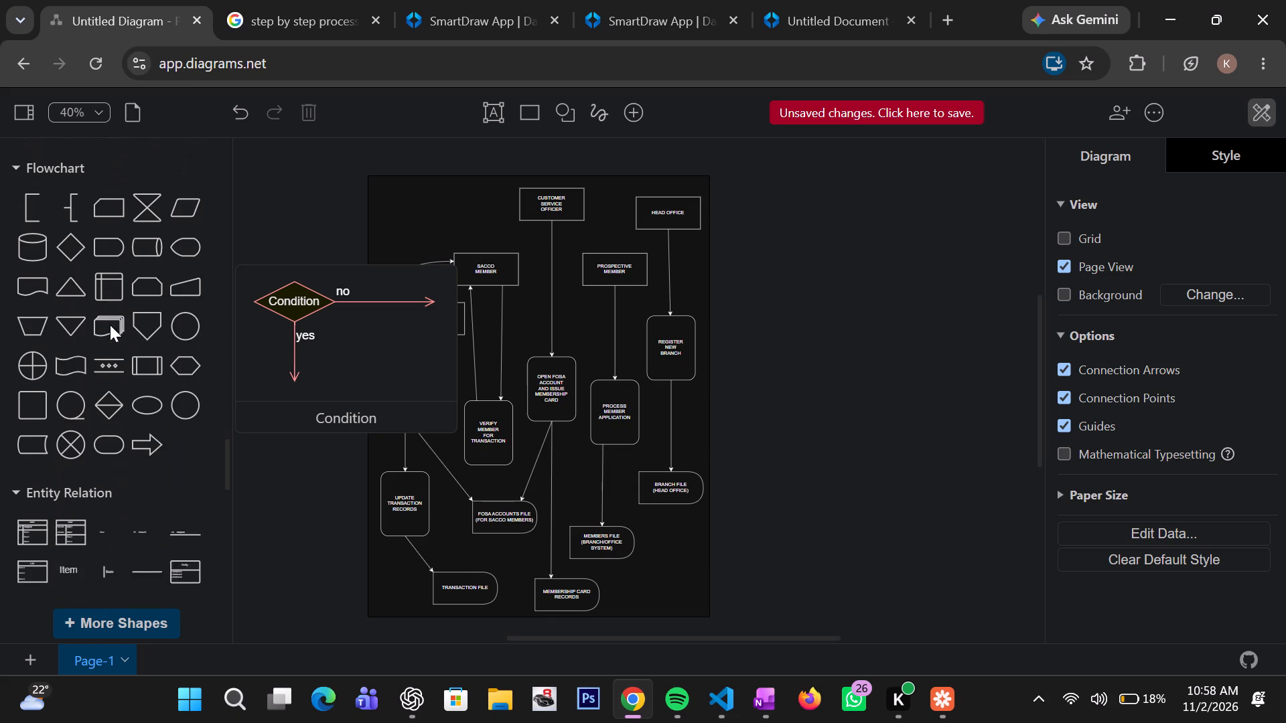
scroll(110, 325, "down", 2)
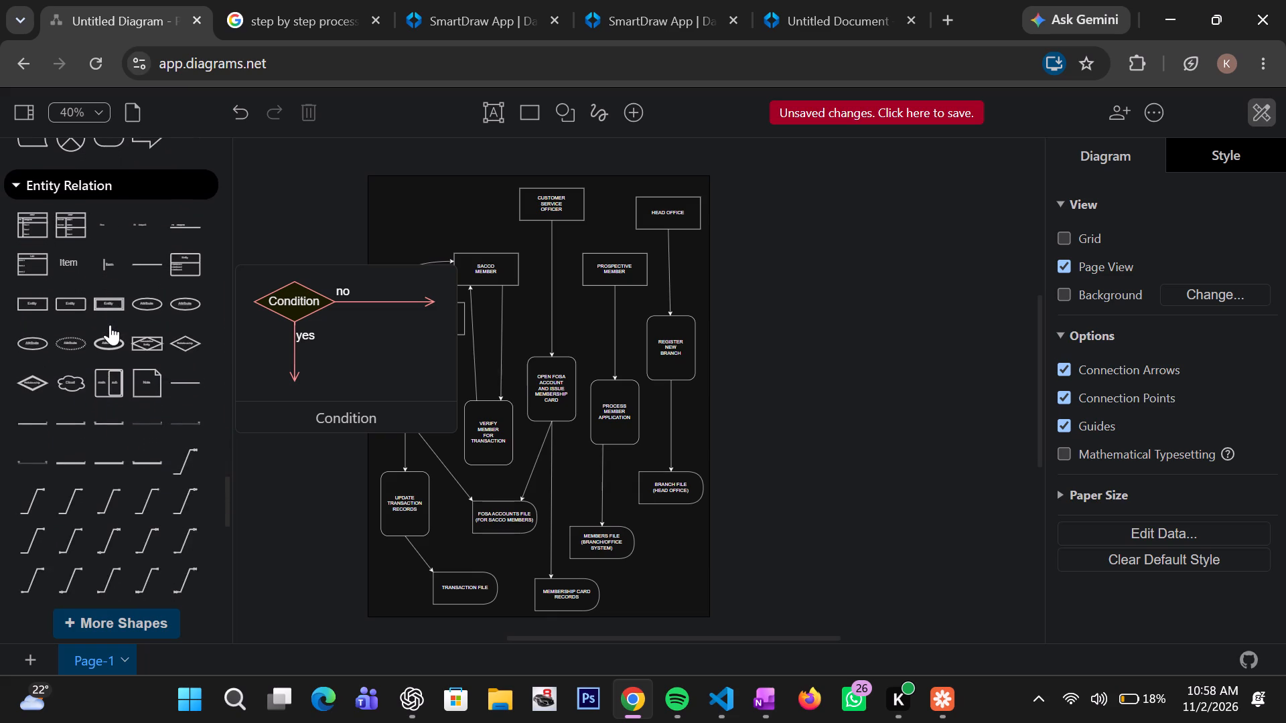
scroll(110, 325, "down", 2)
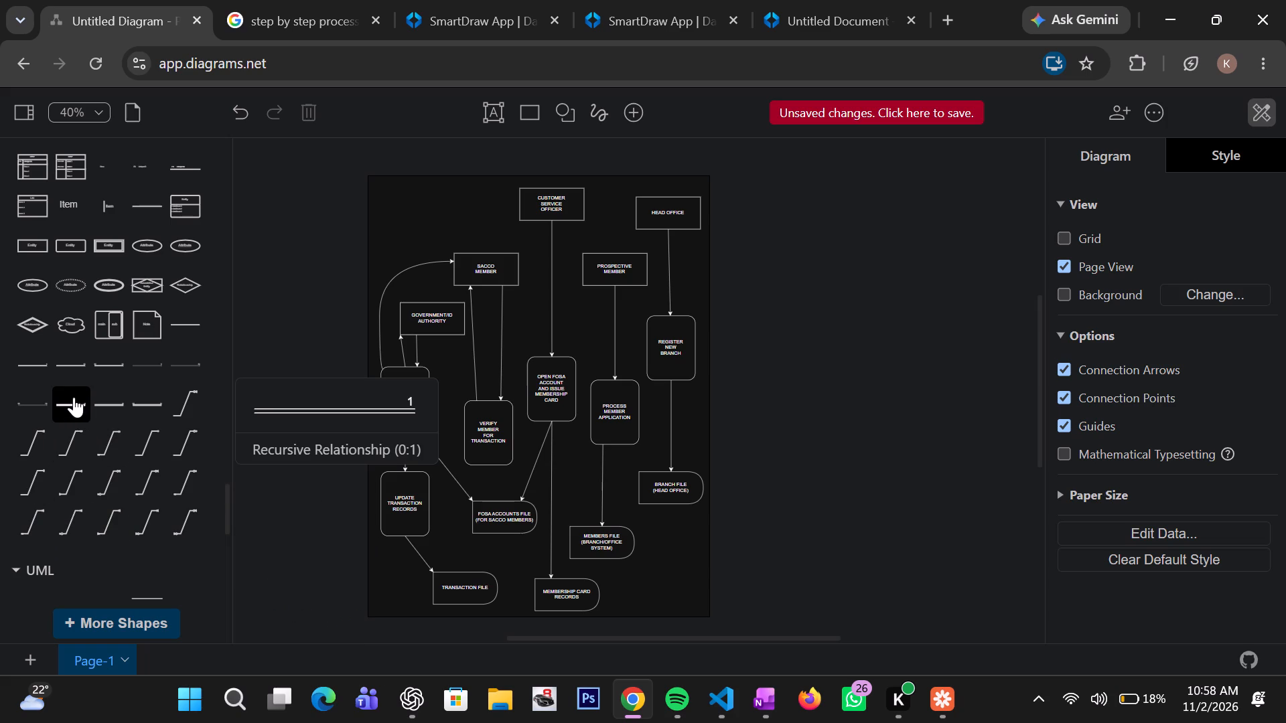
scroll(141, 451, "down", 1)
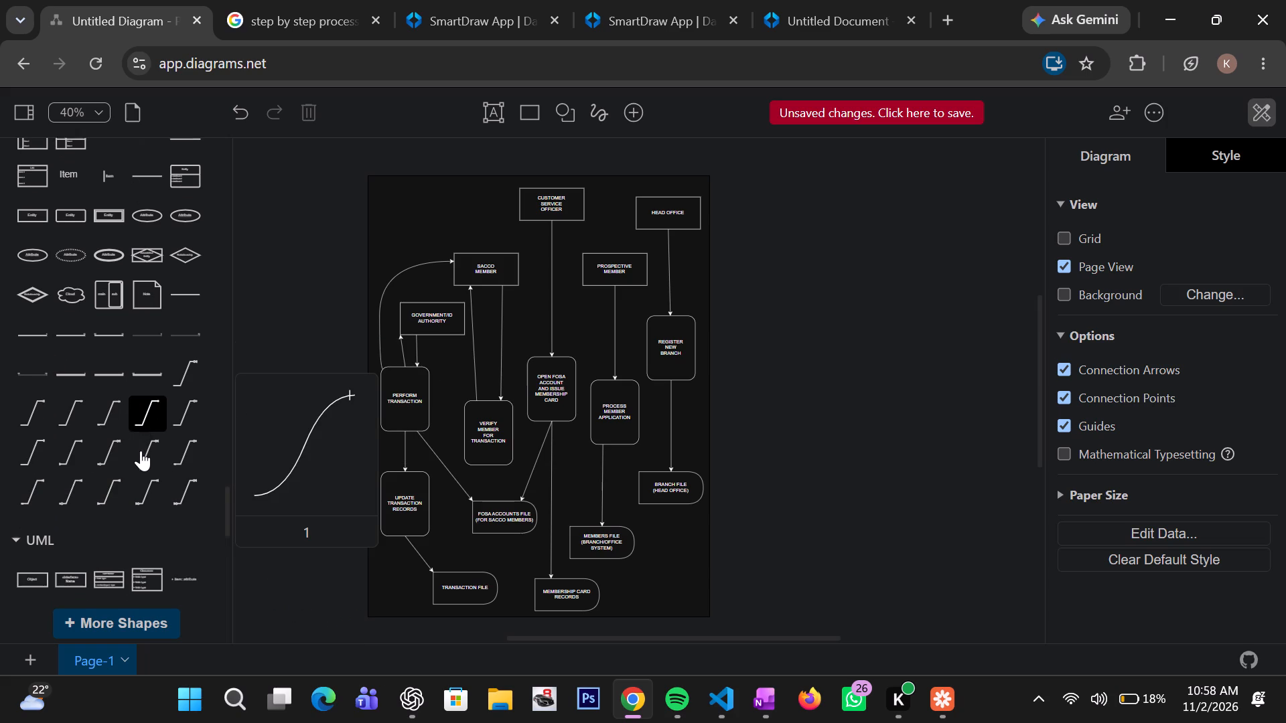
scroll(141, 451, "down", 1)
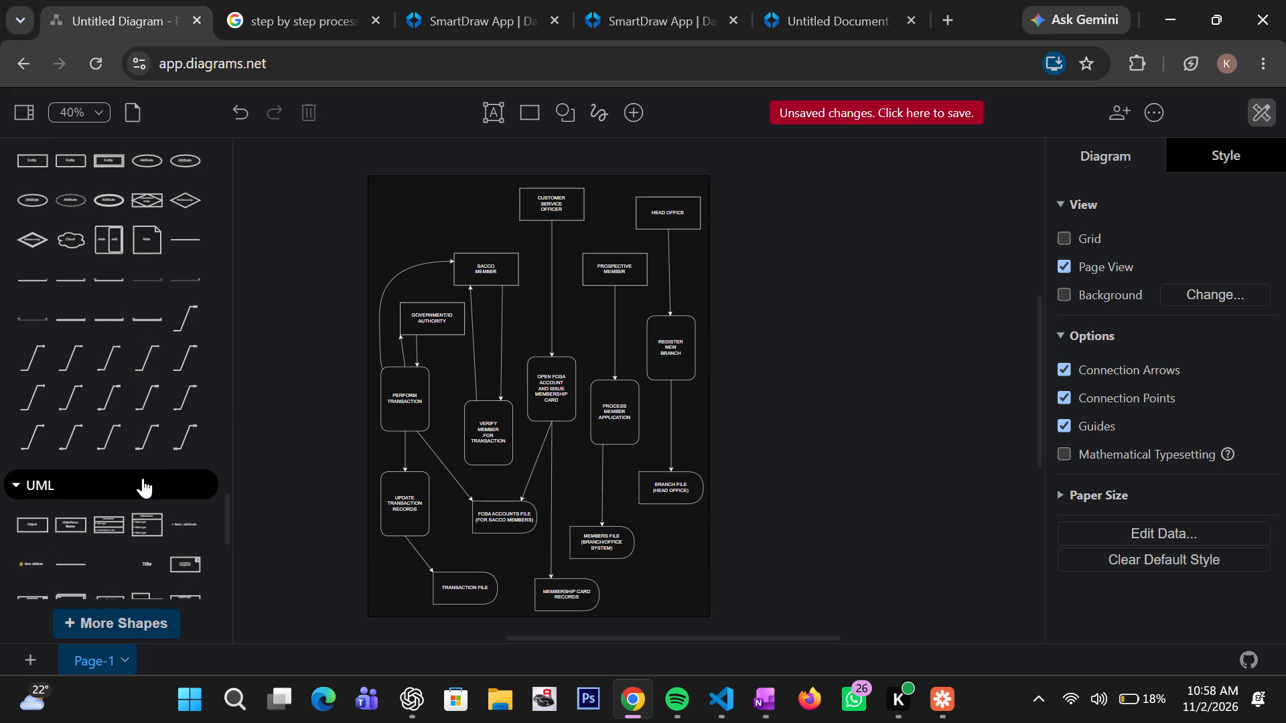
scroll(143, 478, "down", 3)
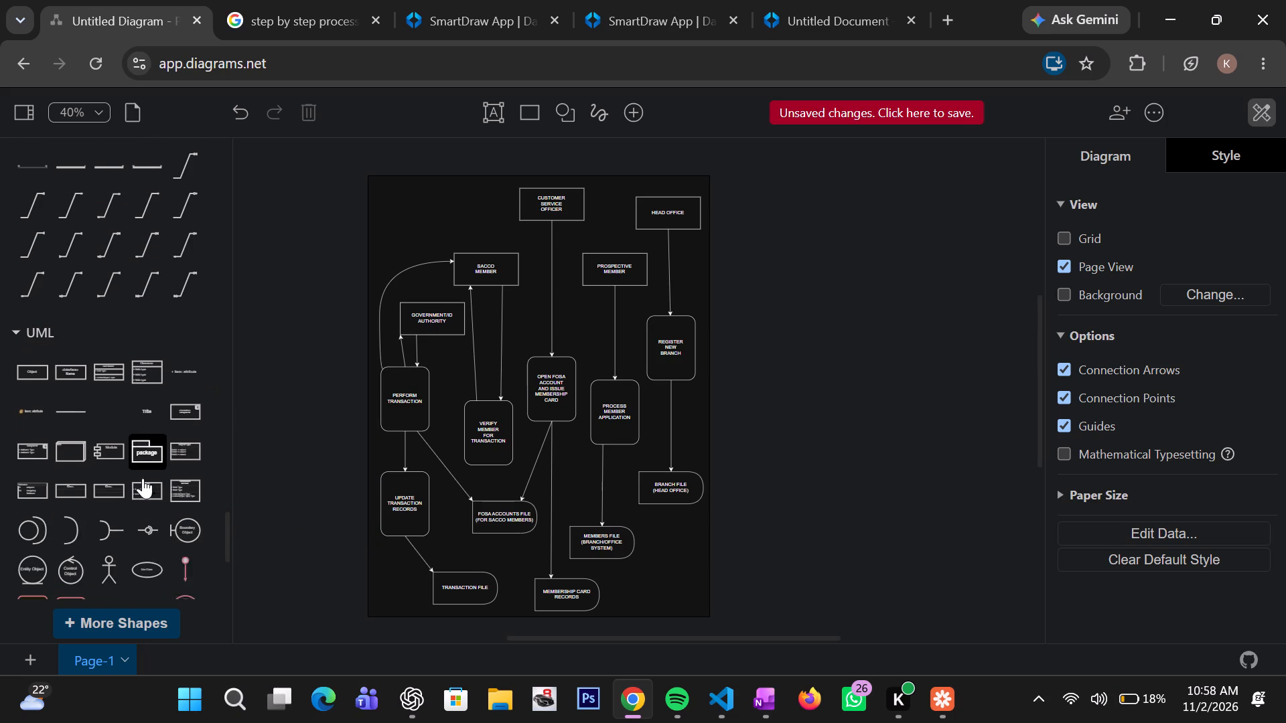
scroll(143, 478, "down", 1)
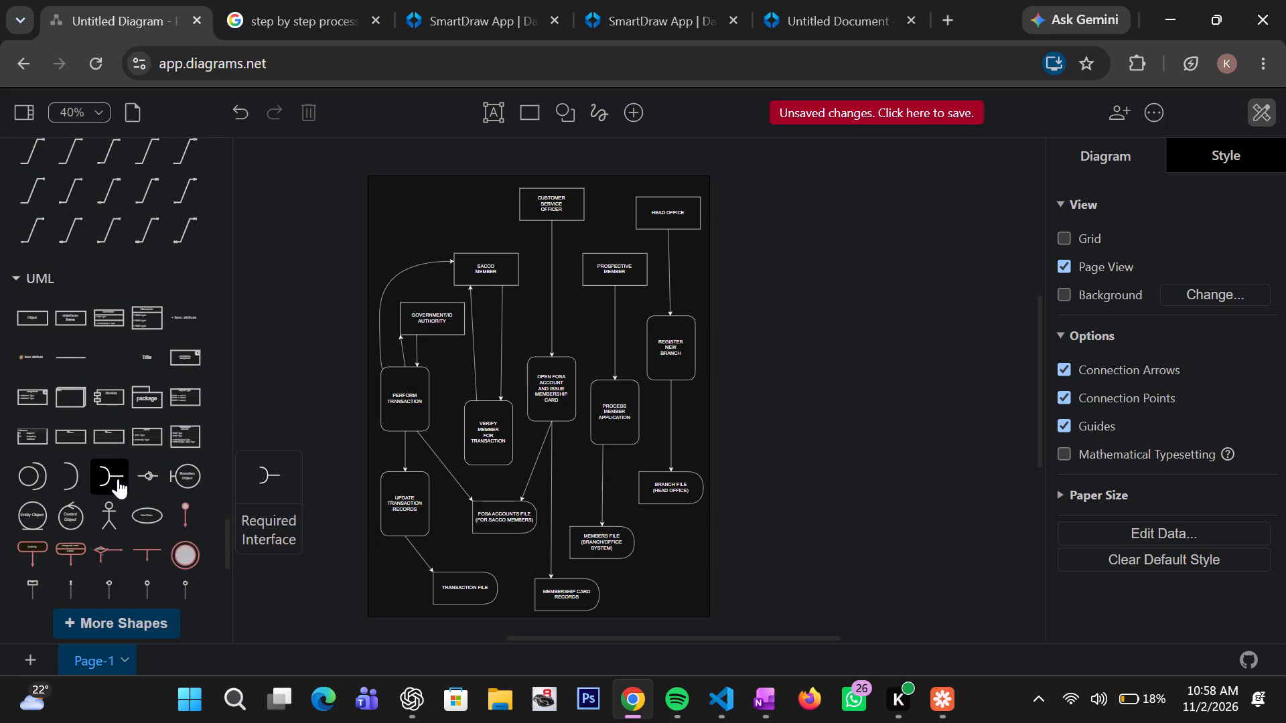
scroll(124, 473, "down", 1)
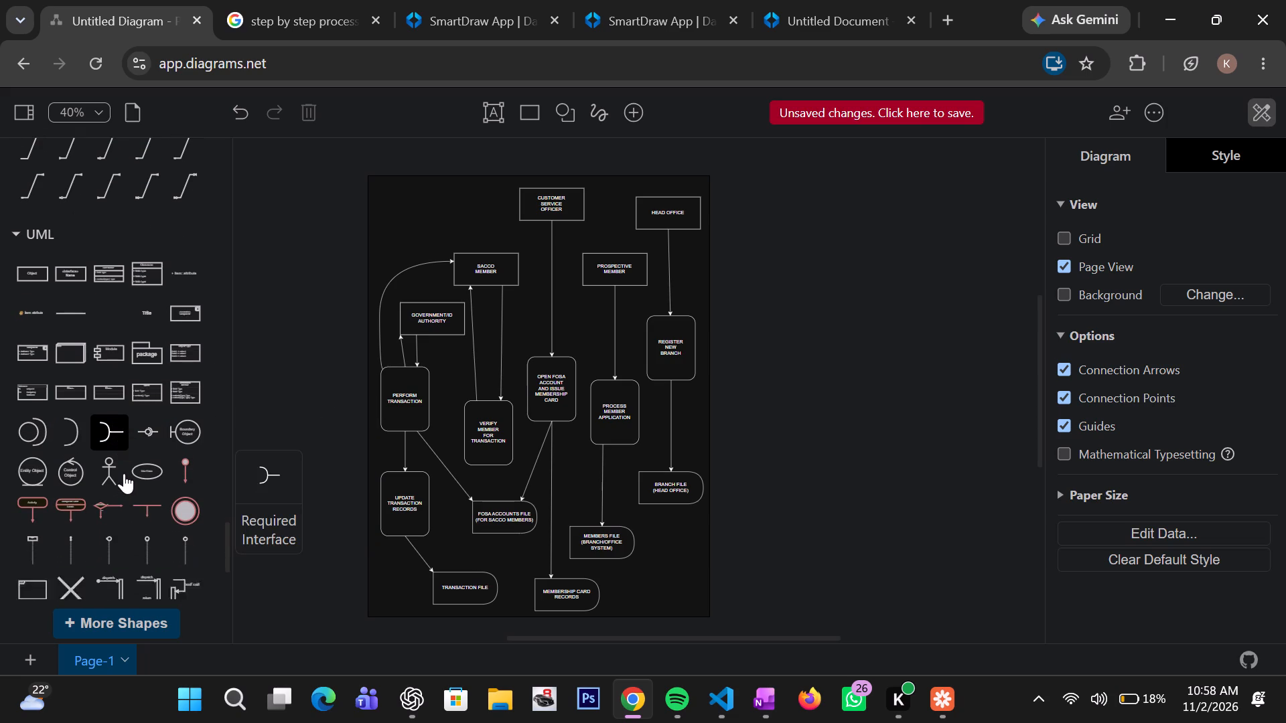
scroll(124, 473, "down", 2)
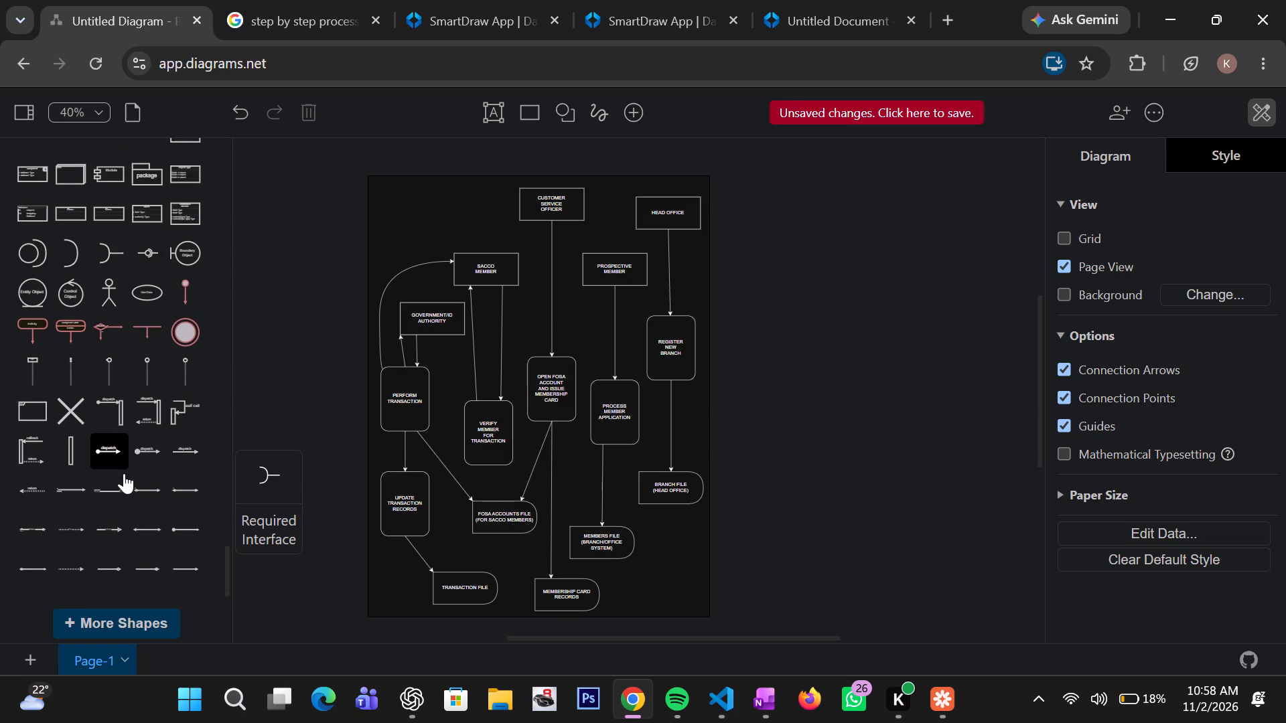
scroll(124, 473, "down", 1)
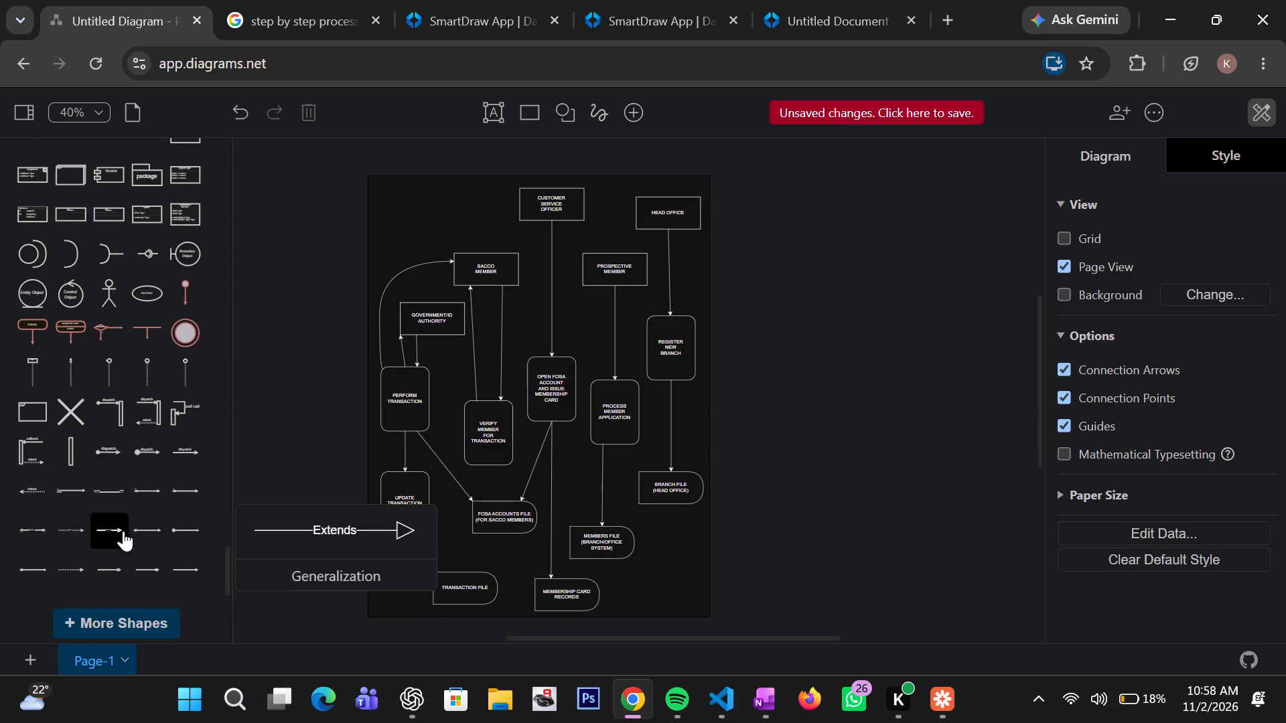
scroll(119, 402, "up", 3)
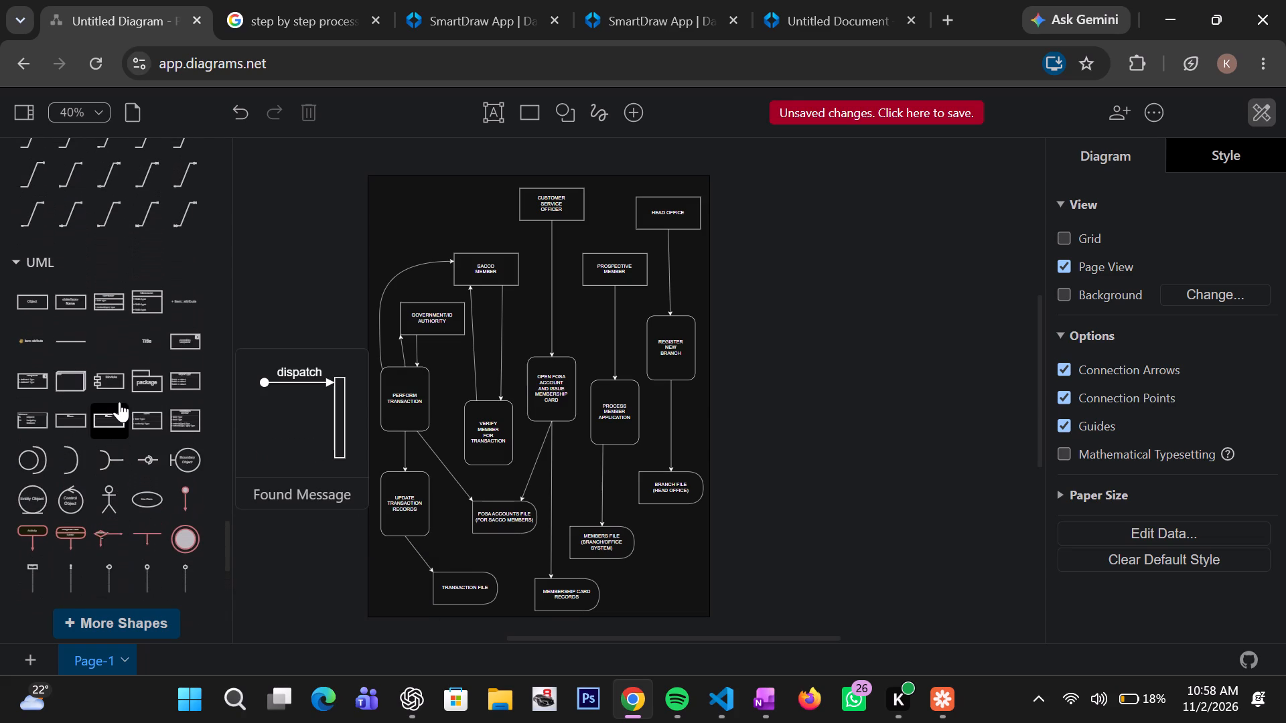
scroll(100, 273, "up", 2)
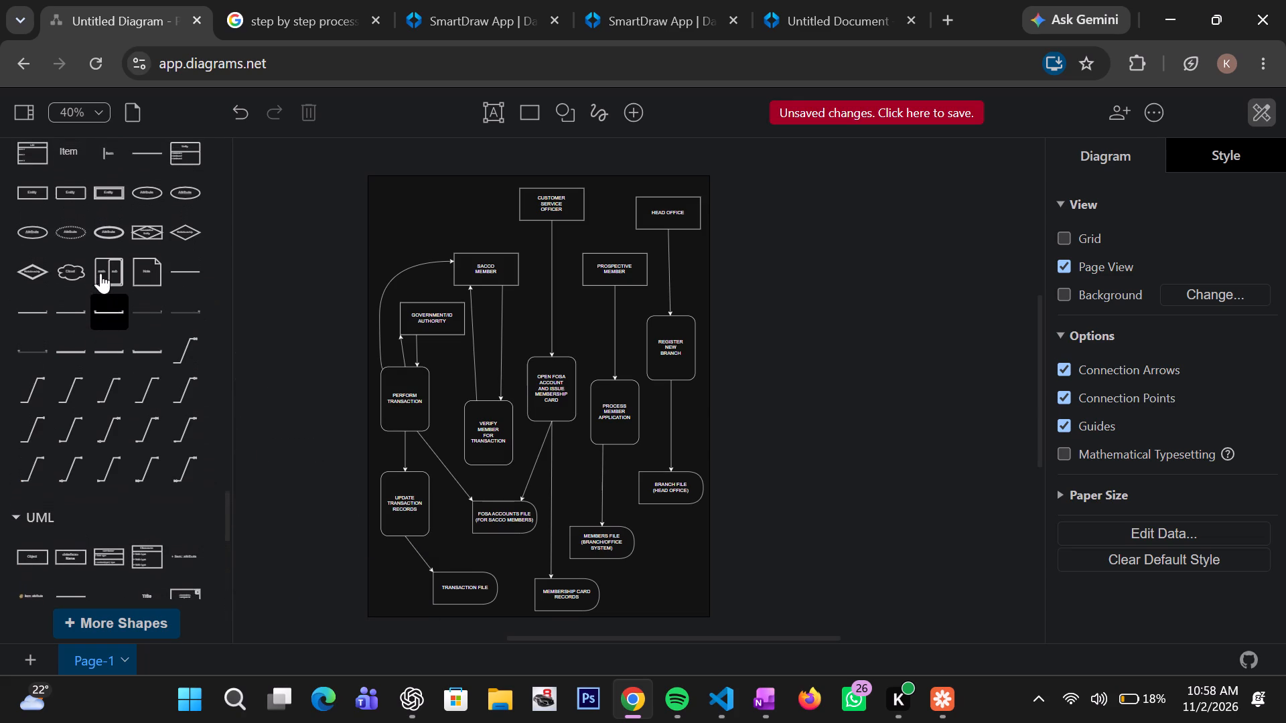
scroll(100, 273, "up", 4)
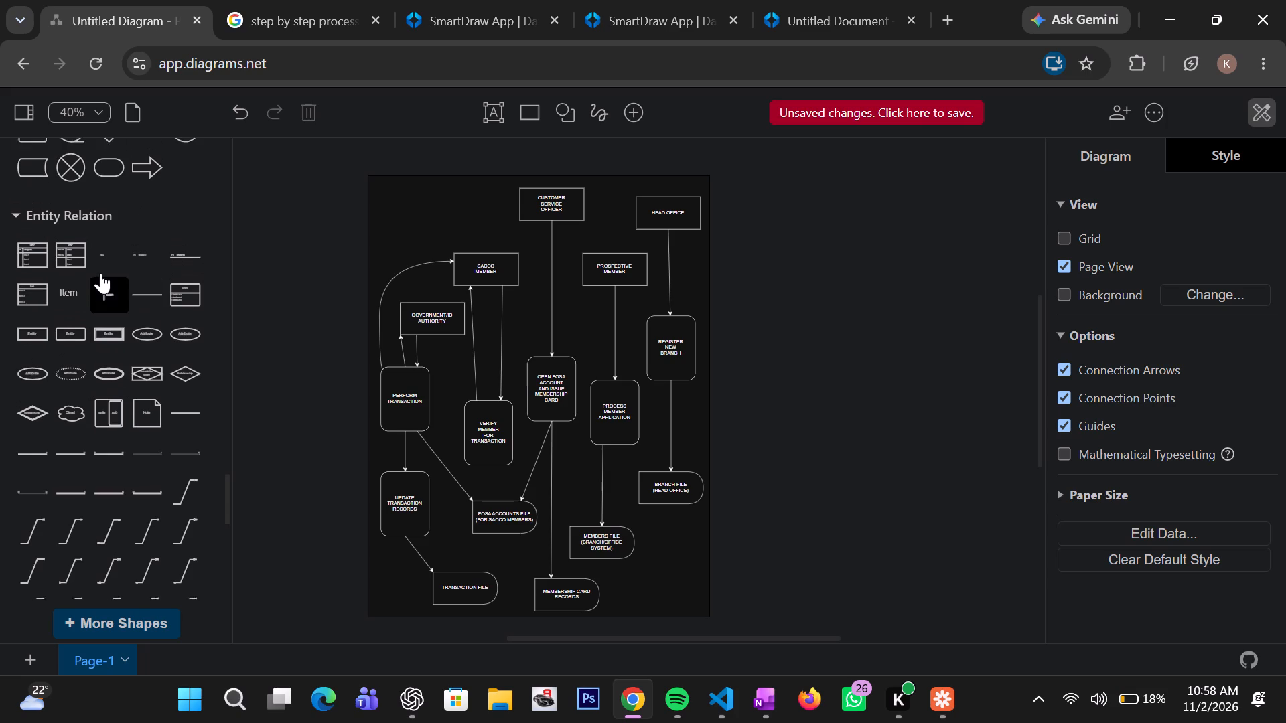
scroll(100, 273, "up", 3)
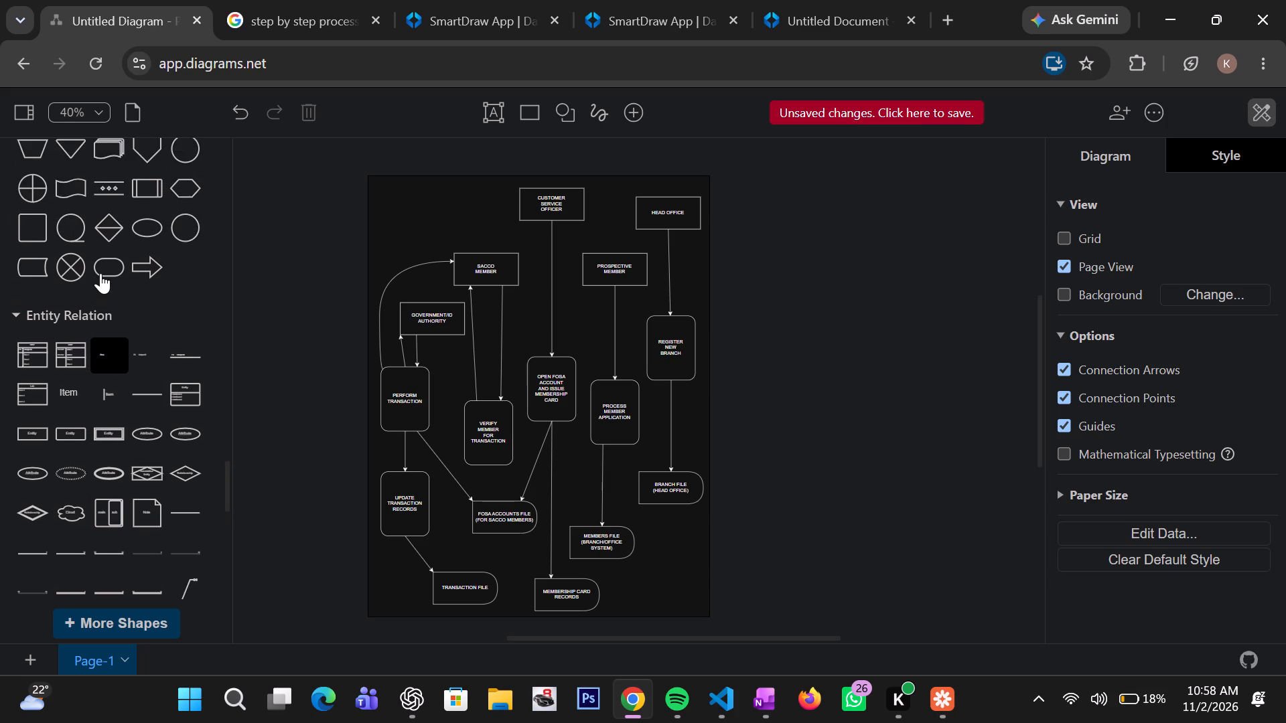
scroll(100, 273, "up", 3)
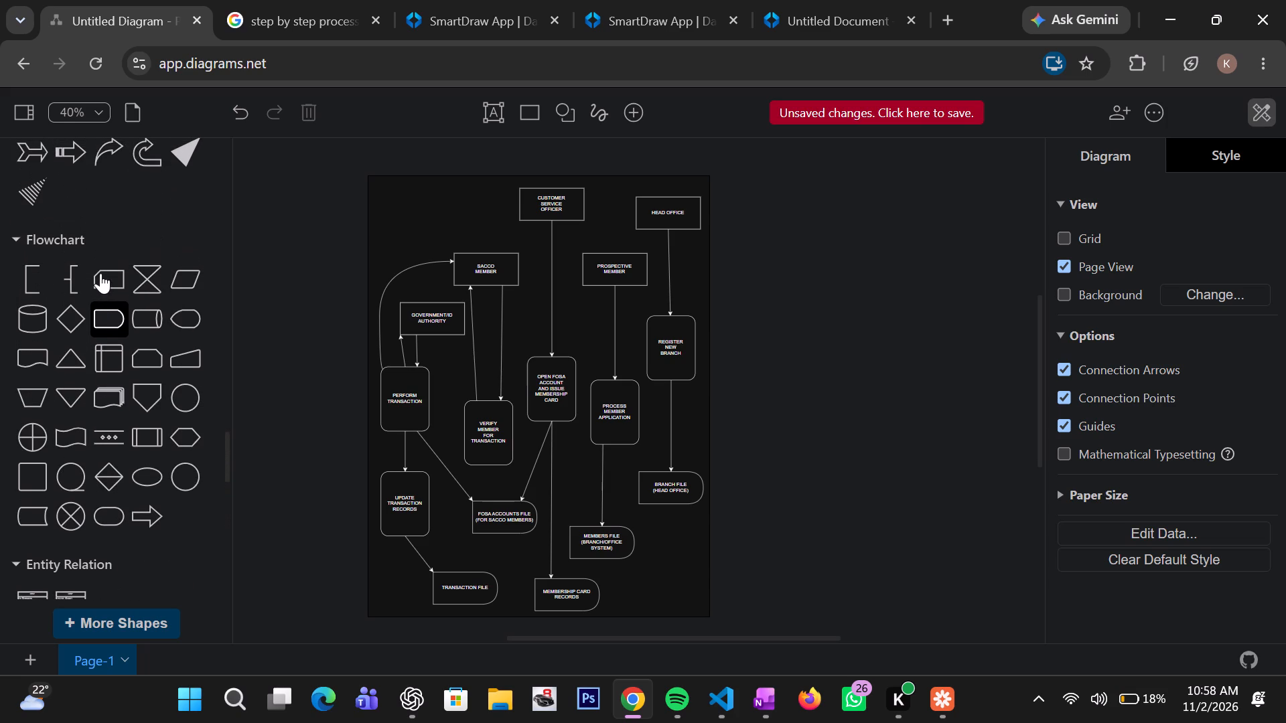
scroll(100, 273, "up", 2)
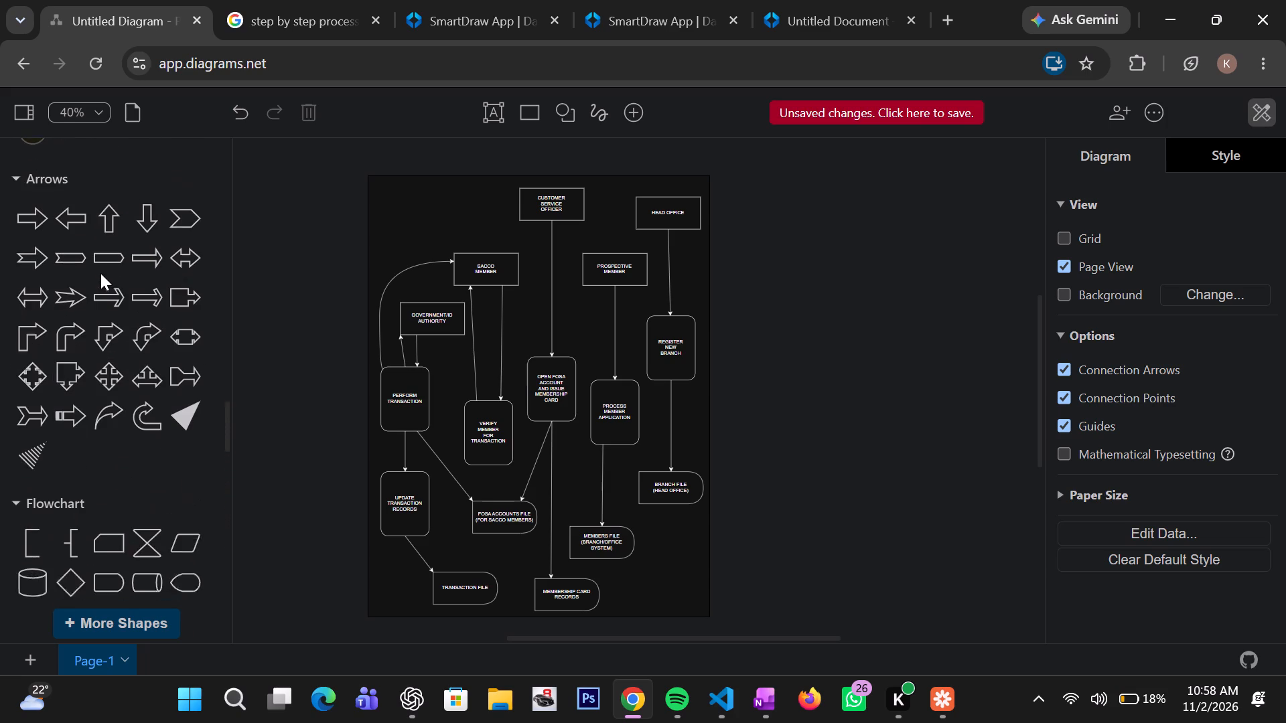
Look back through the shape library's Arrows, Basic, Advanced, Misc and General collections for a suitable shape or connector.
scroll(100, 273, "up", 2)
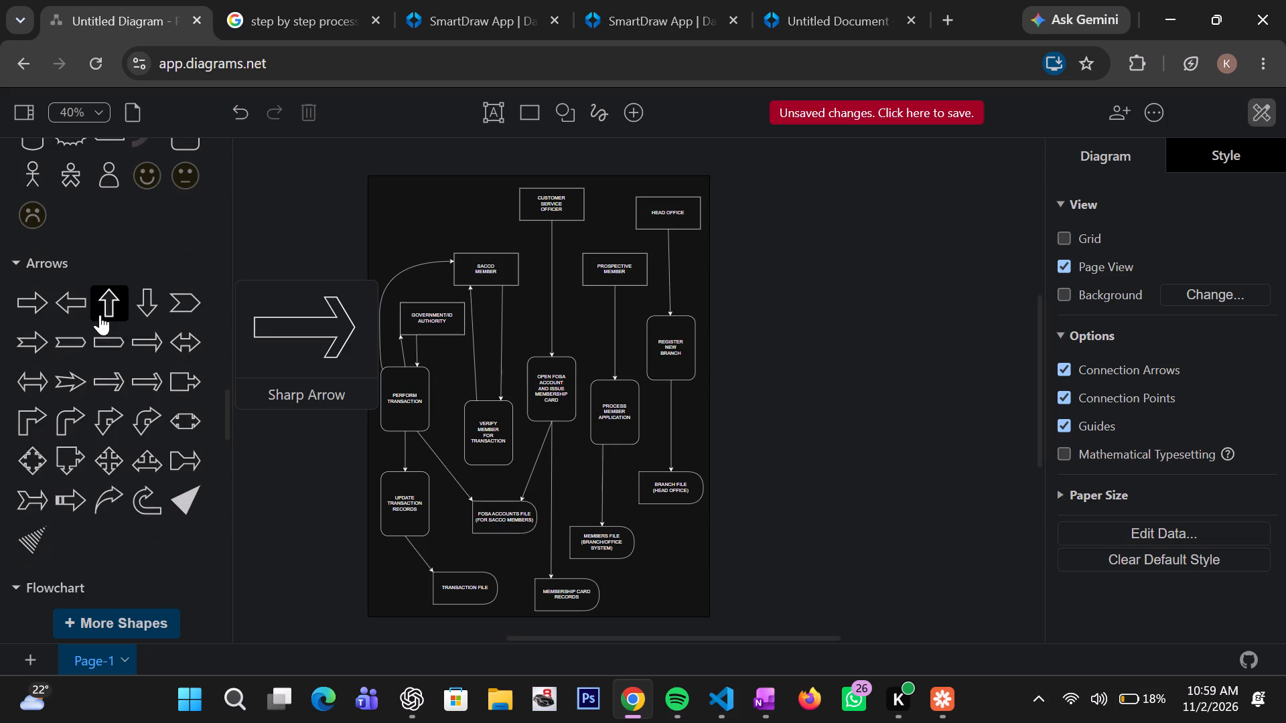
scroll(100, 315, "up", 2)
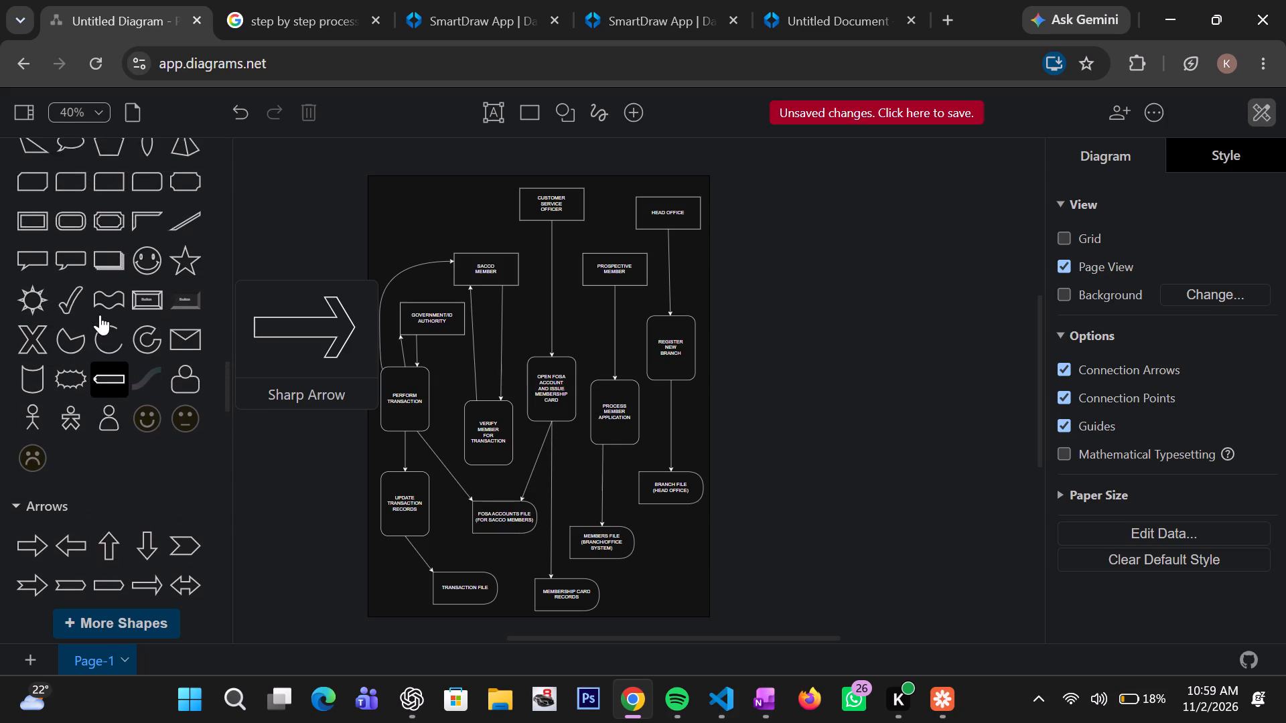
scroll(100, 315, "up", 2)
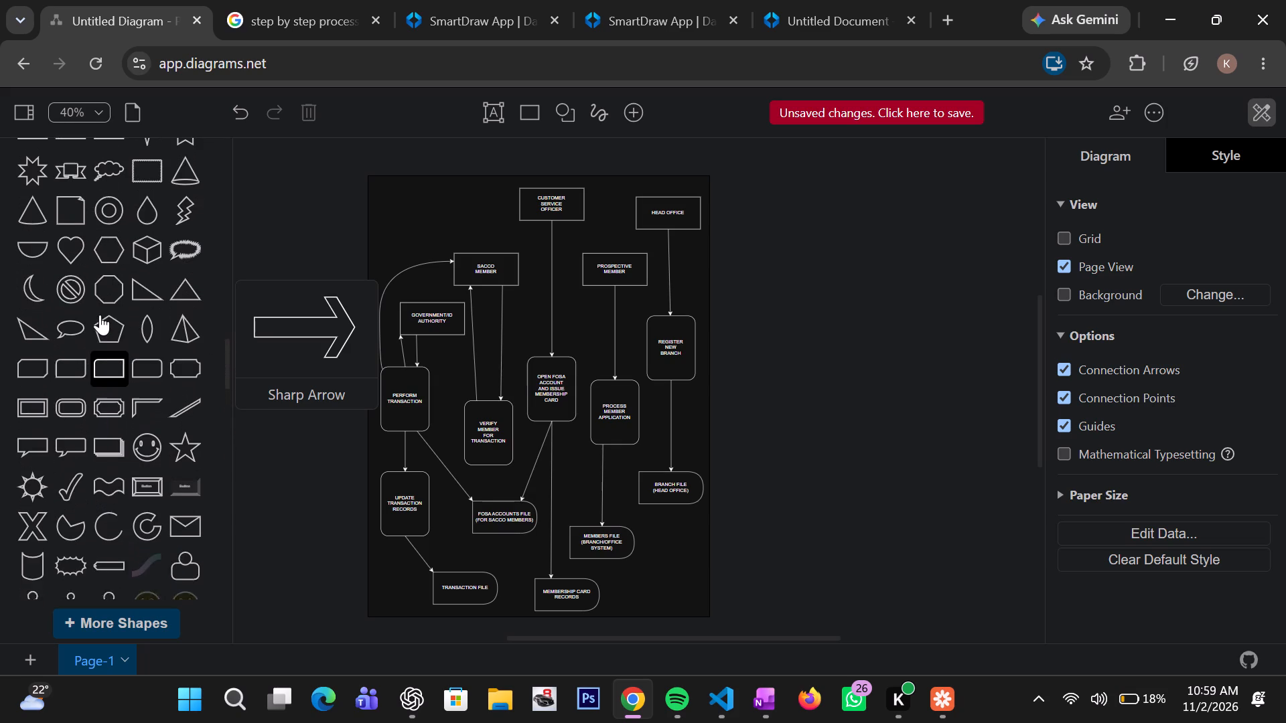
scroll(100, 315, "up", 3)
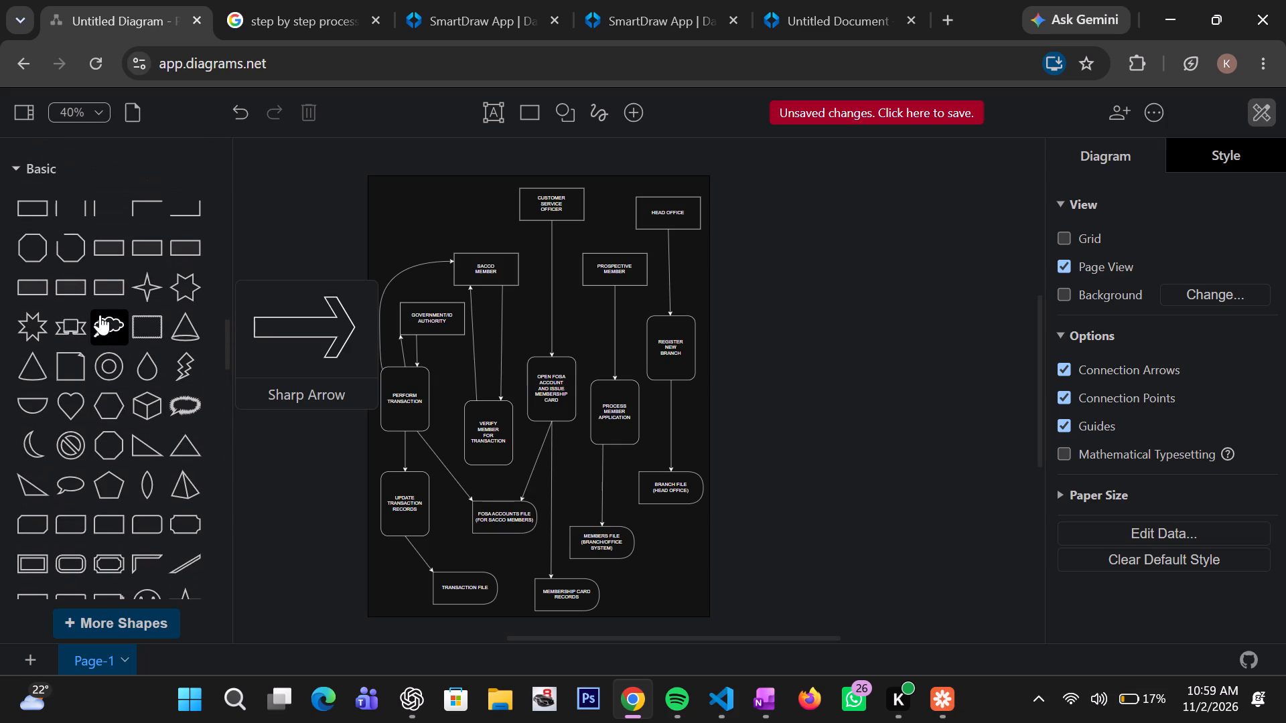
scroll(88, 247, "up", 2)
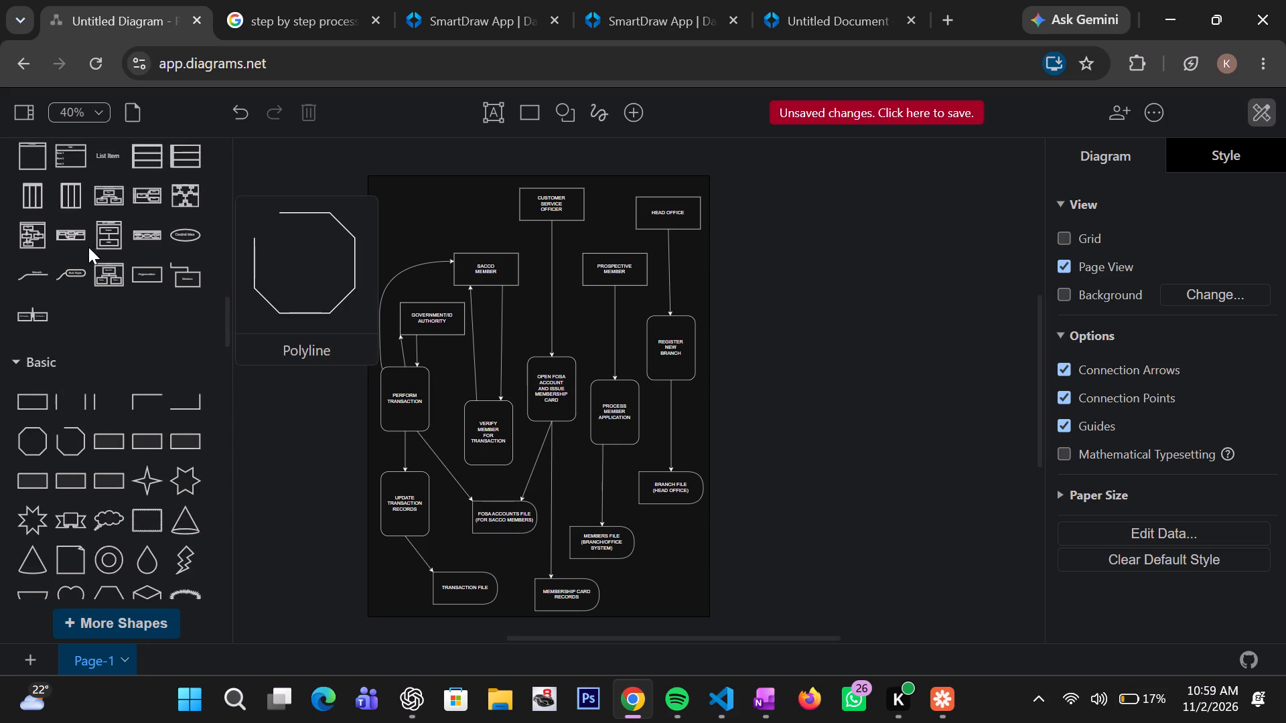
scroll(88, 247, "up", 3)
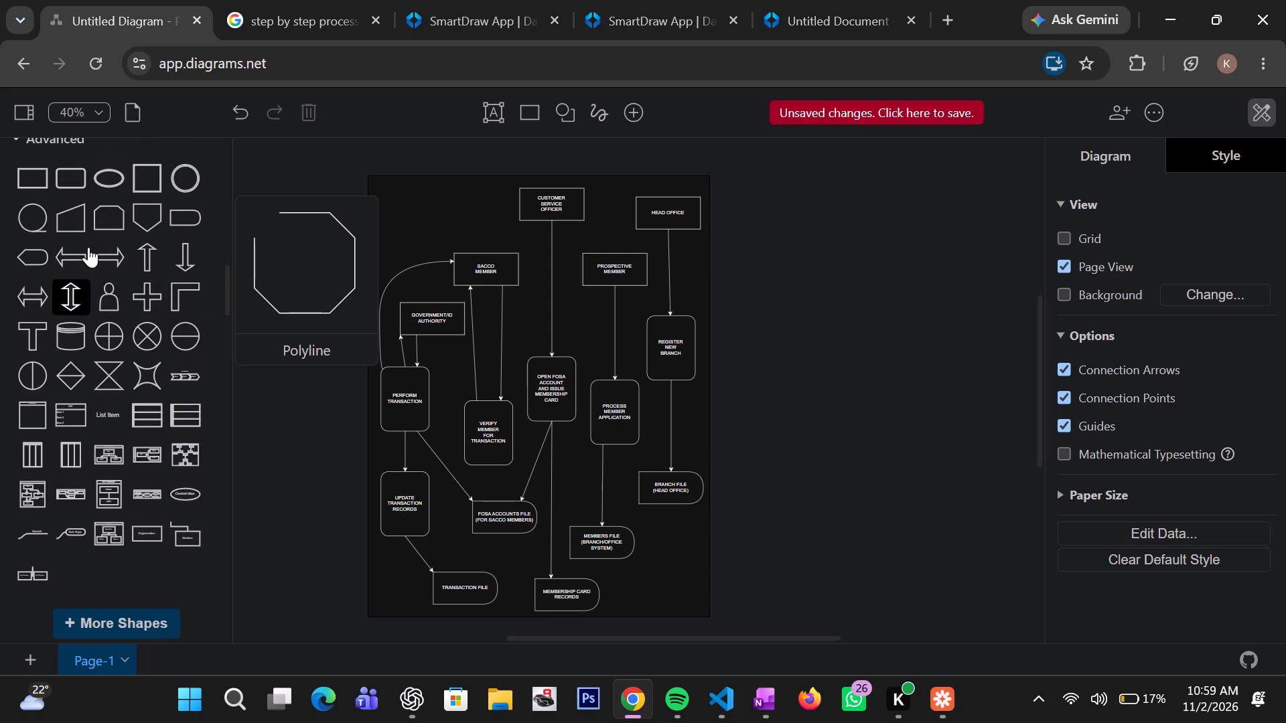
scroll(88, 247, "up", 2)
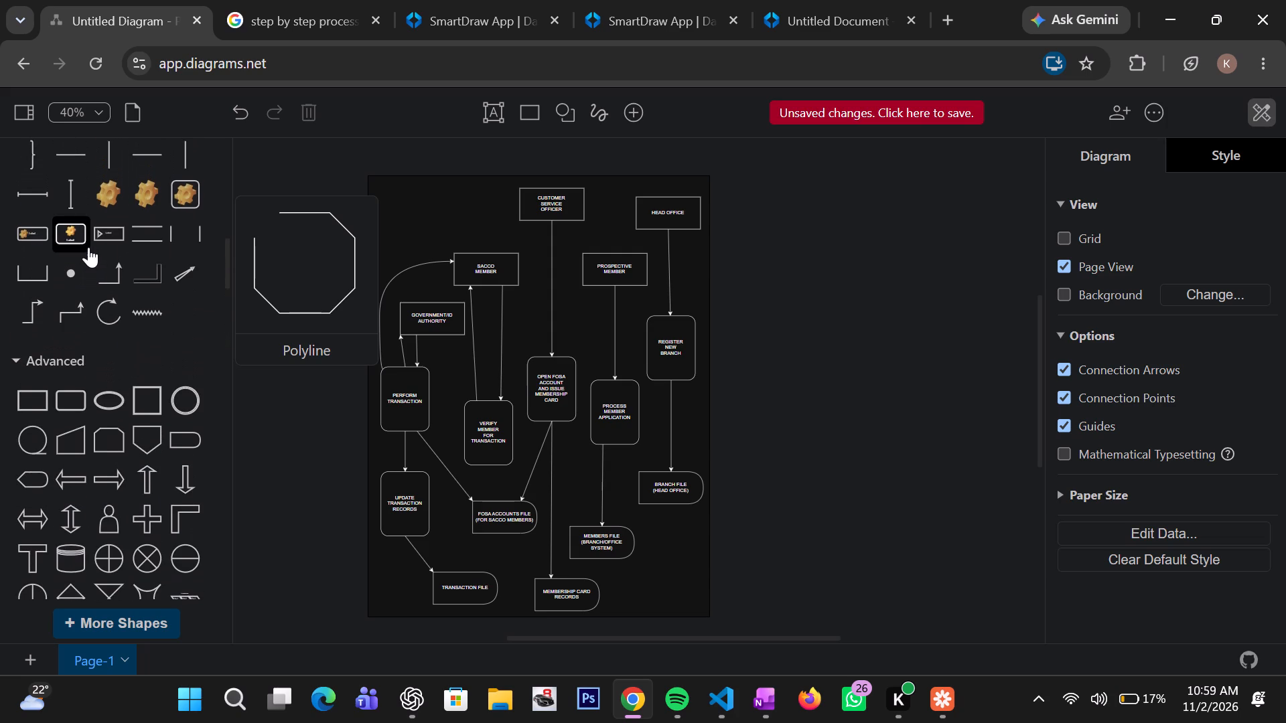
scroll(84, 291, "up", 2)
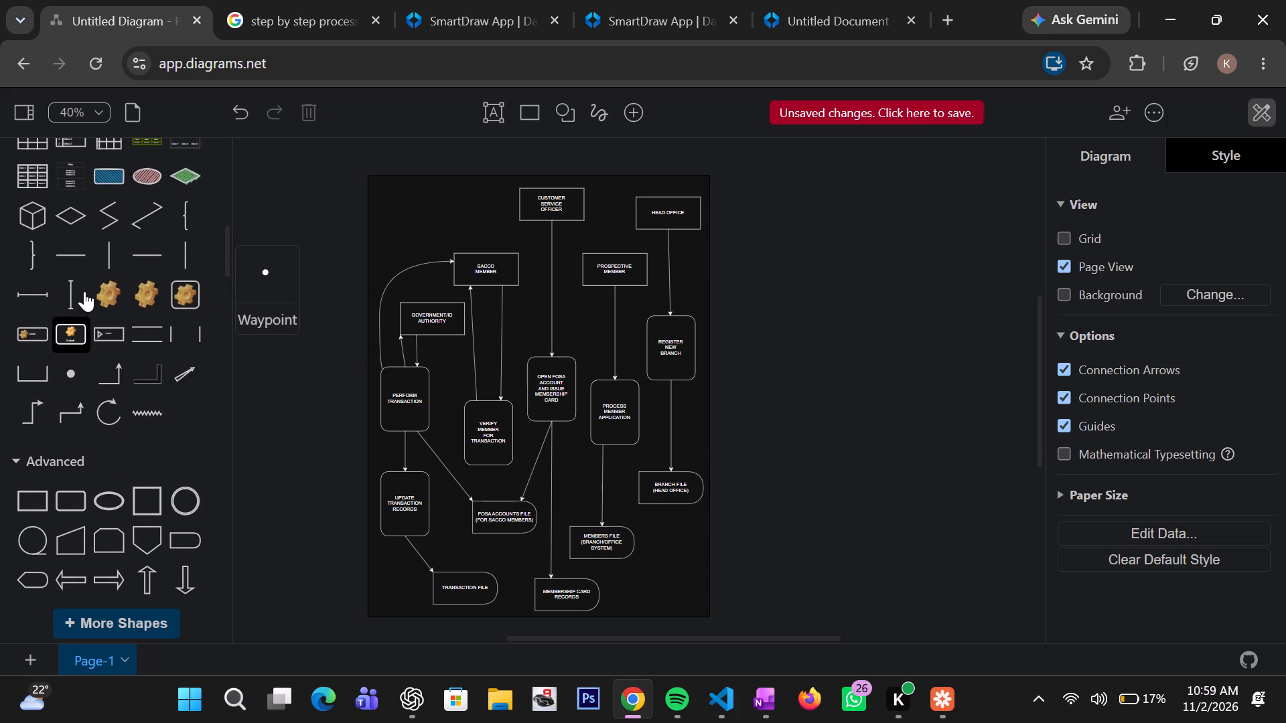
scroll(84, 291, "up", 2)
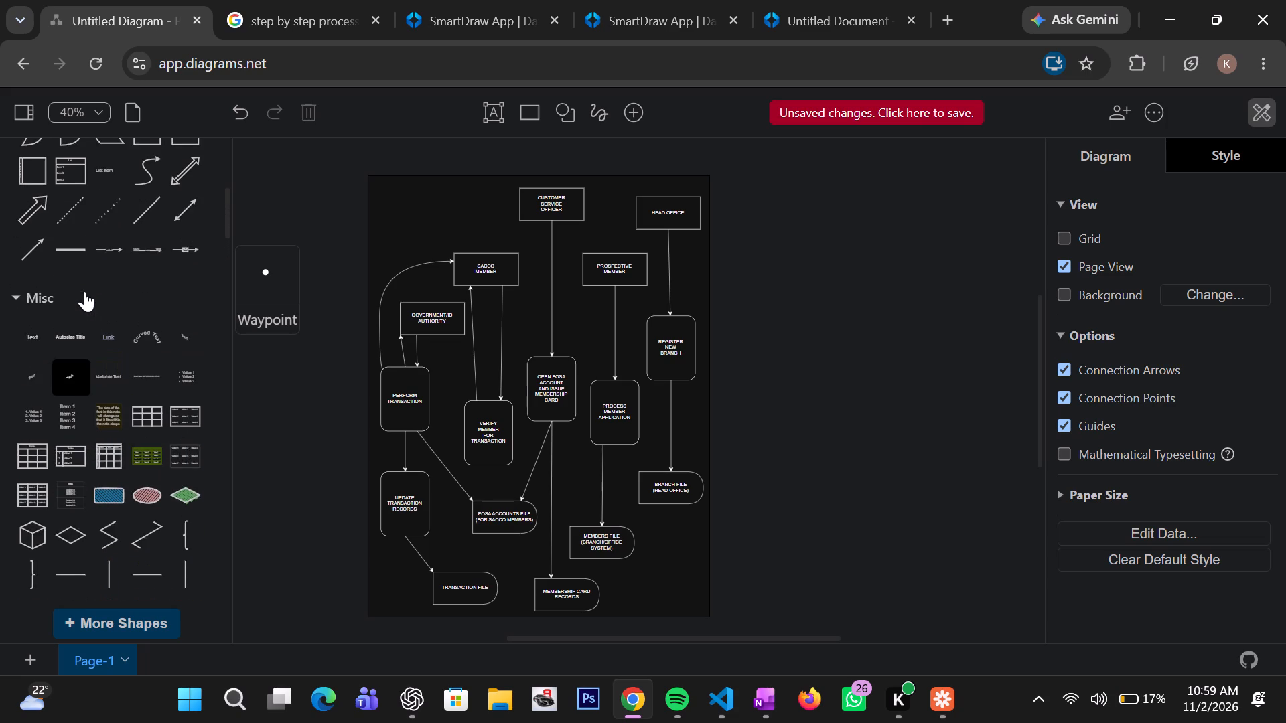
scroll(84, 291, "up", 3)
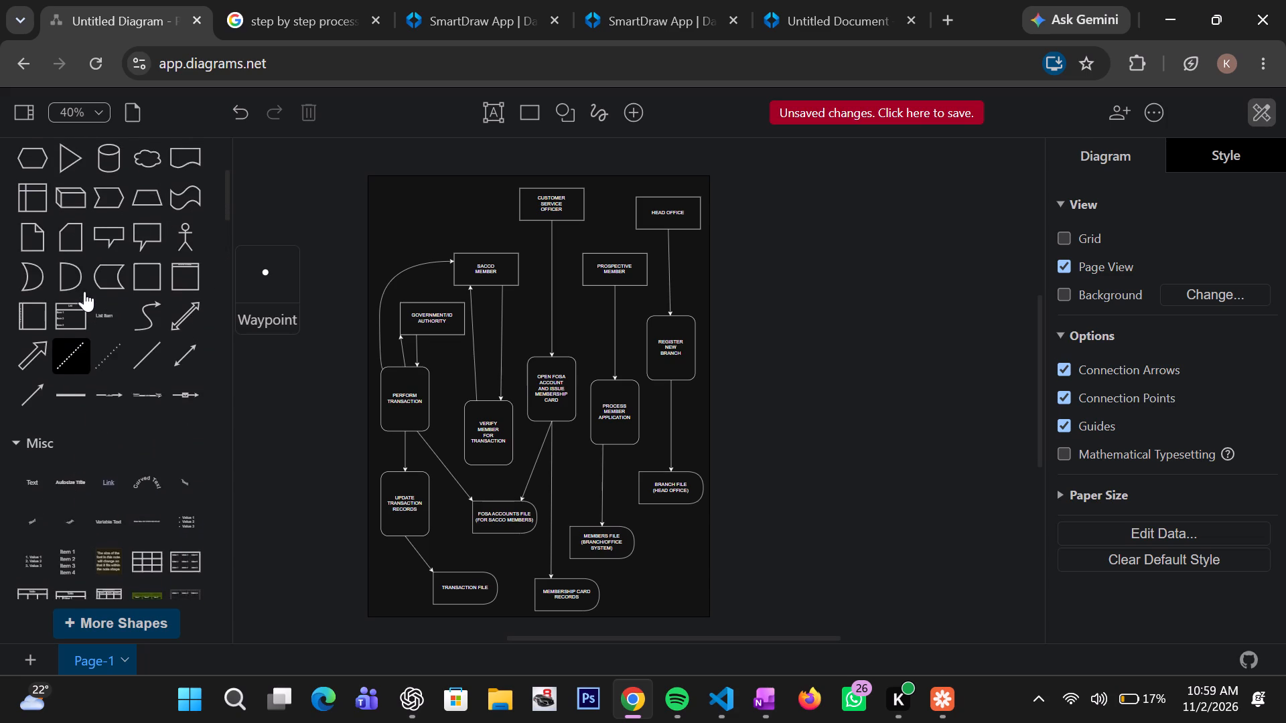
scroll(84, 291, "up", 2)
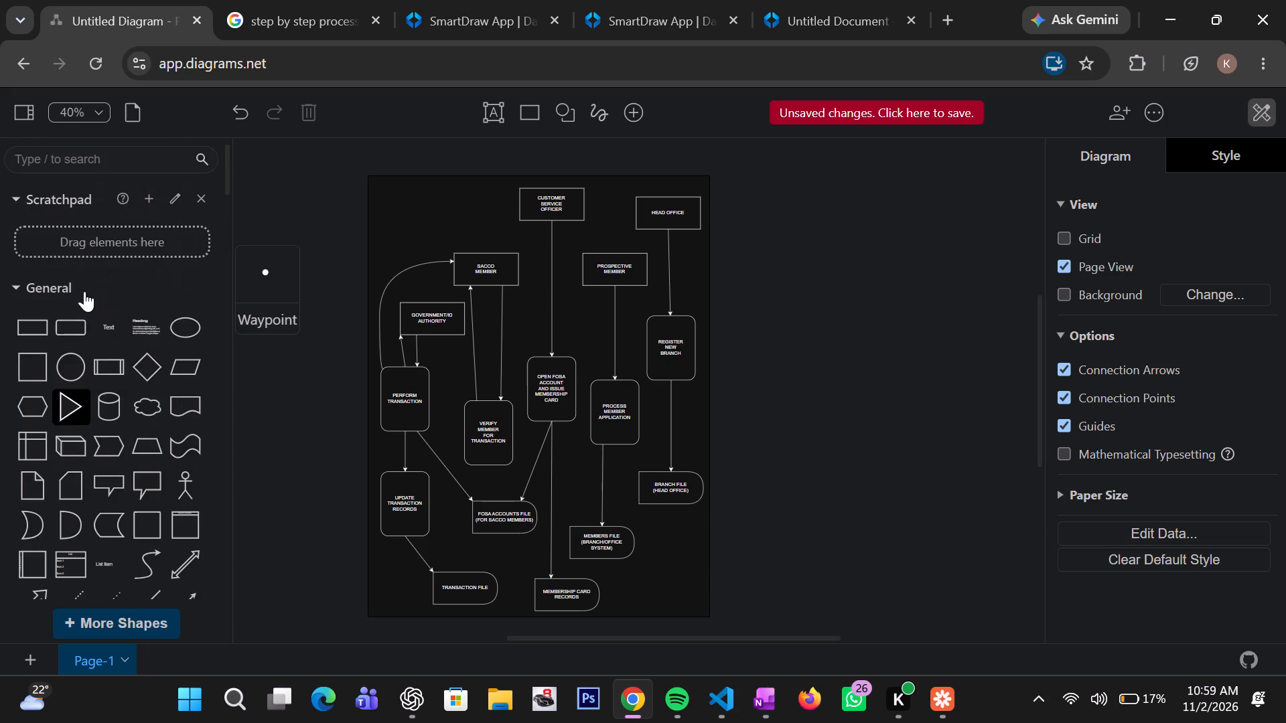
scroll(84, 291, "up", 1)
Examine the shape library again from General through Flowchart and Entity Relation to the end of the UML collection.
scroll(84, 291, "down", 8)
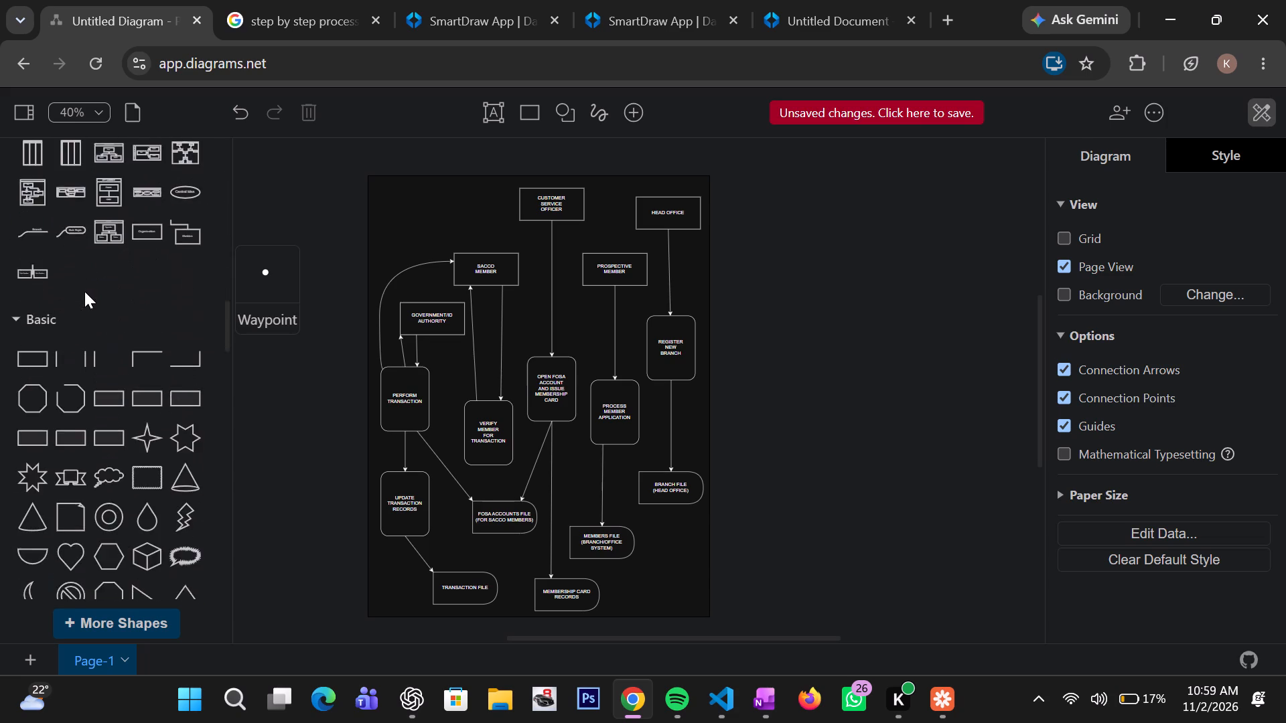
scroll(84, 291, "down", 4)
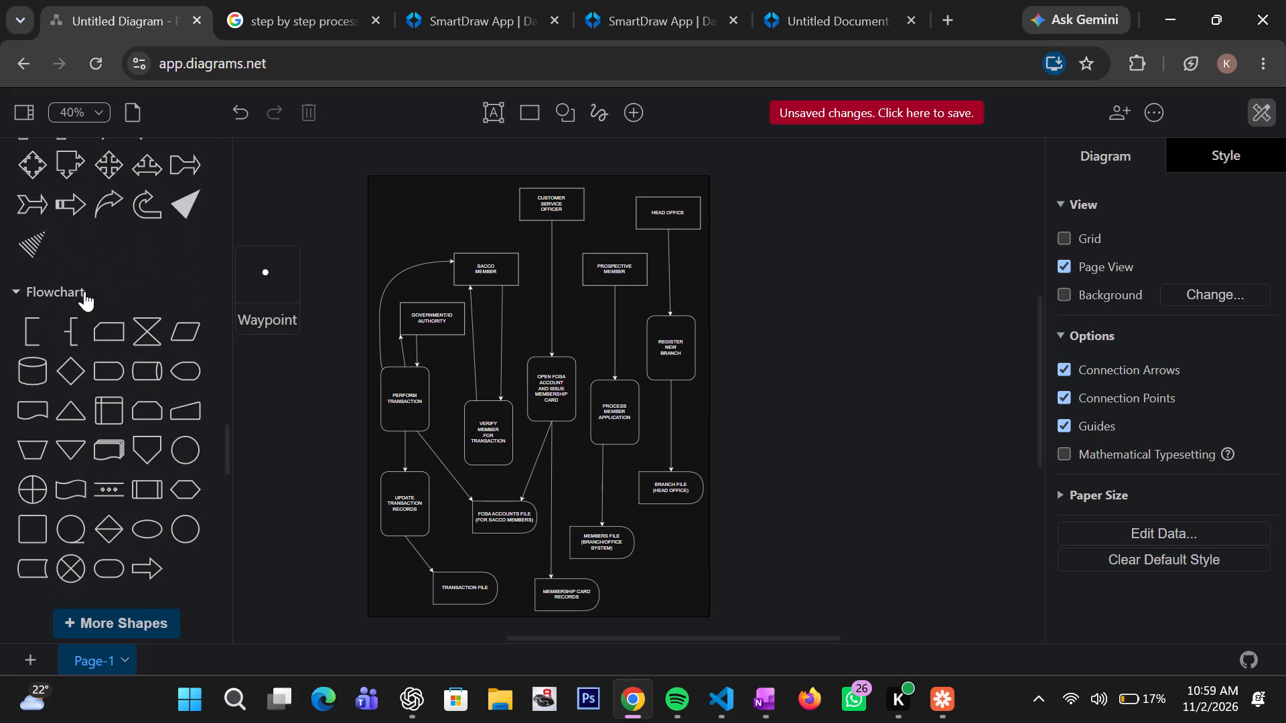
scroll(84, 291, "down", 4)
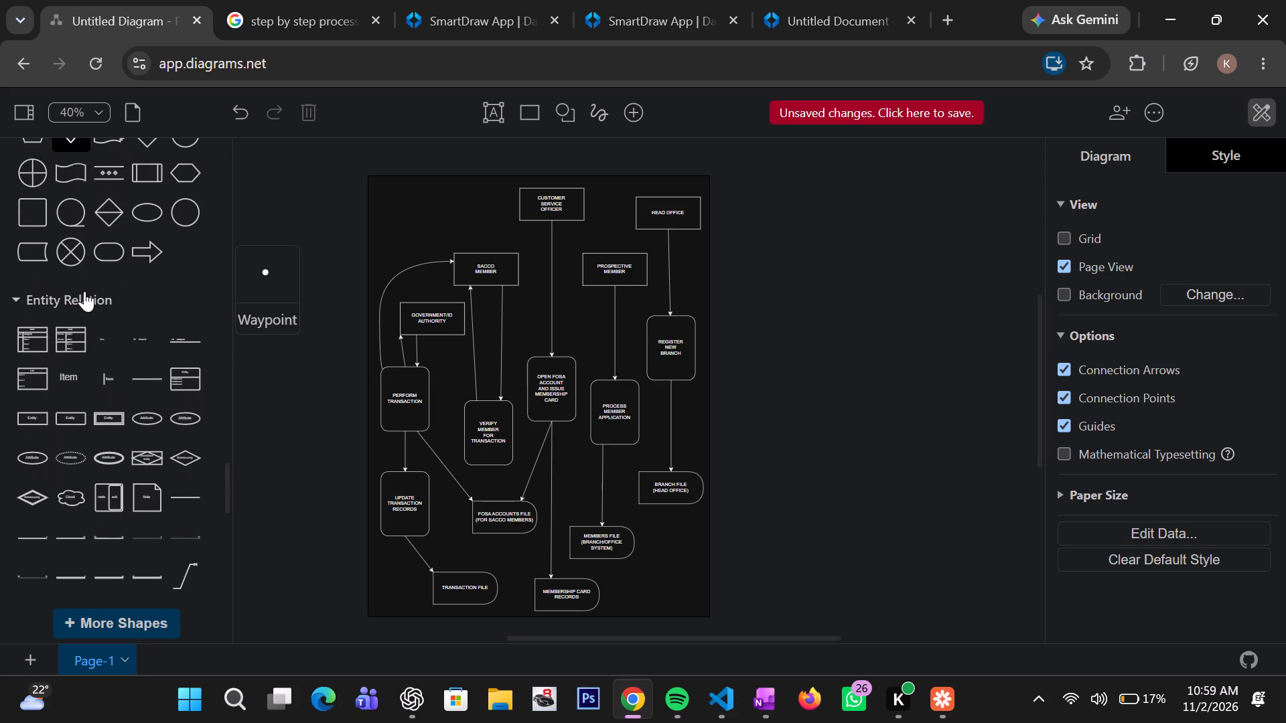
scroll(84, 291, "down", 4)
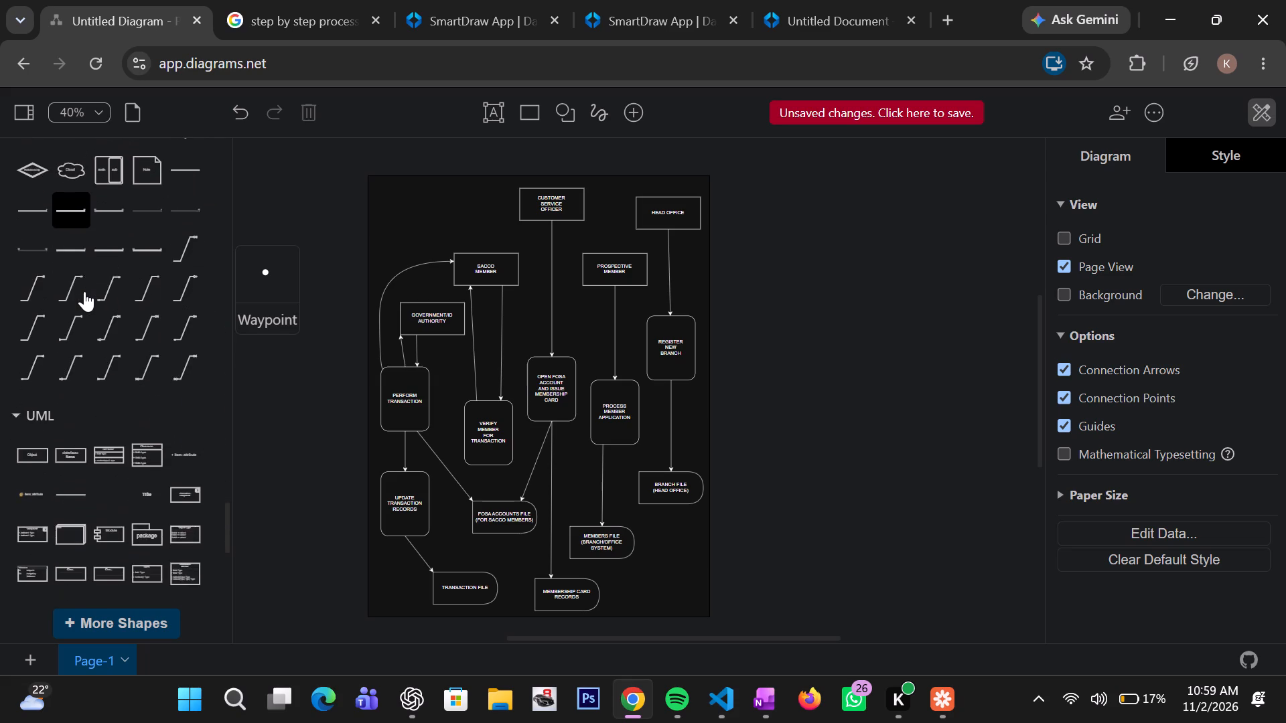
scroll(84, 291, "down", 4)
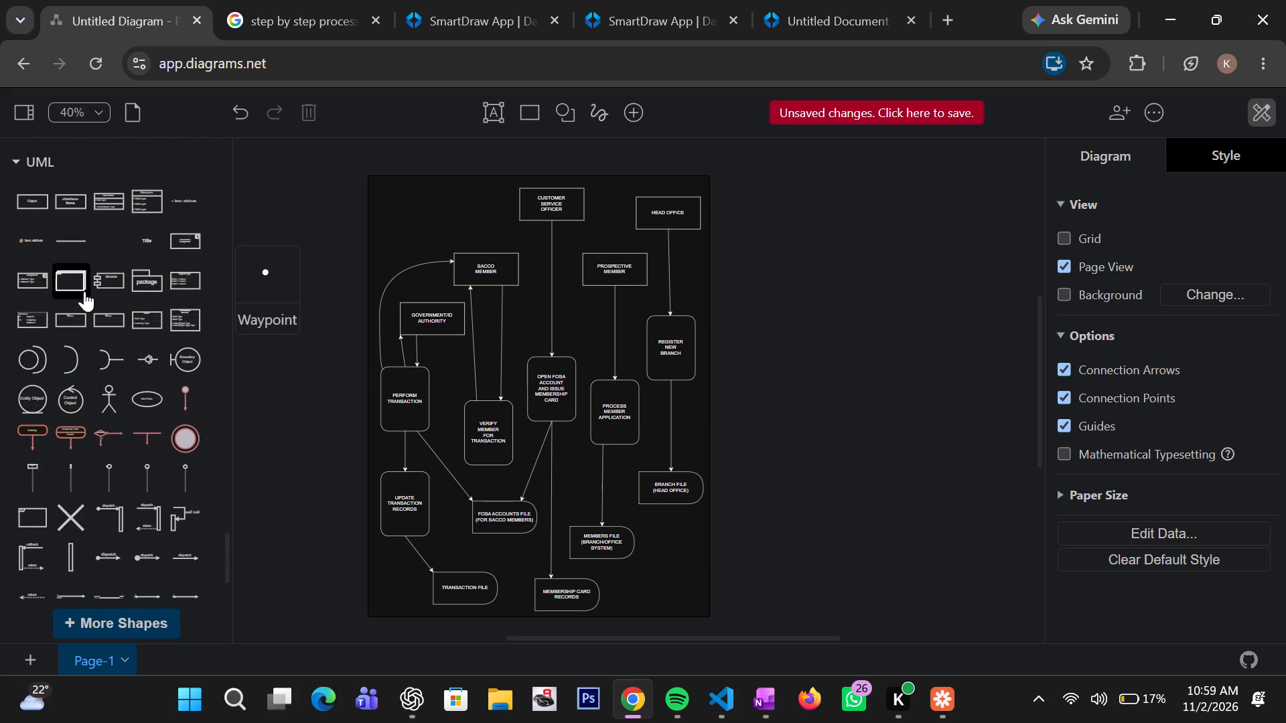
scroll(84, 291, "down", 4)
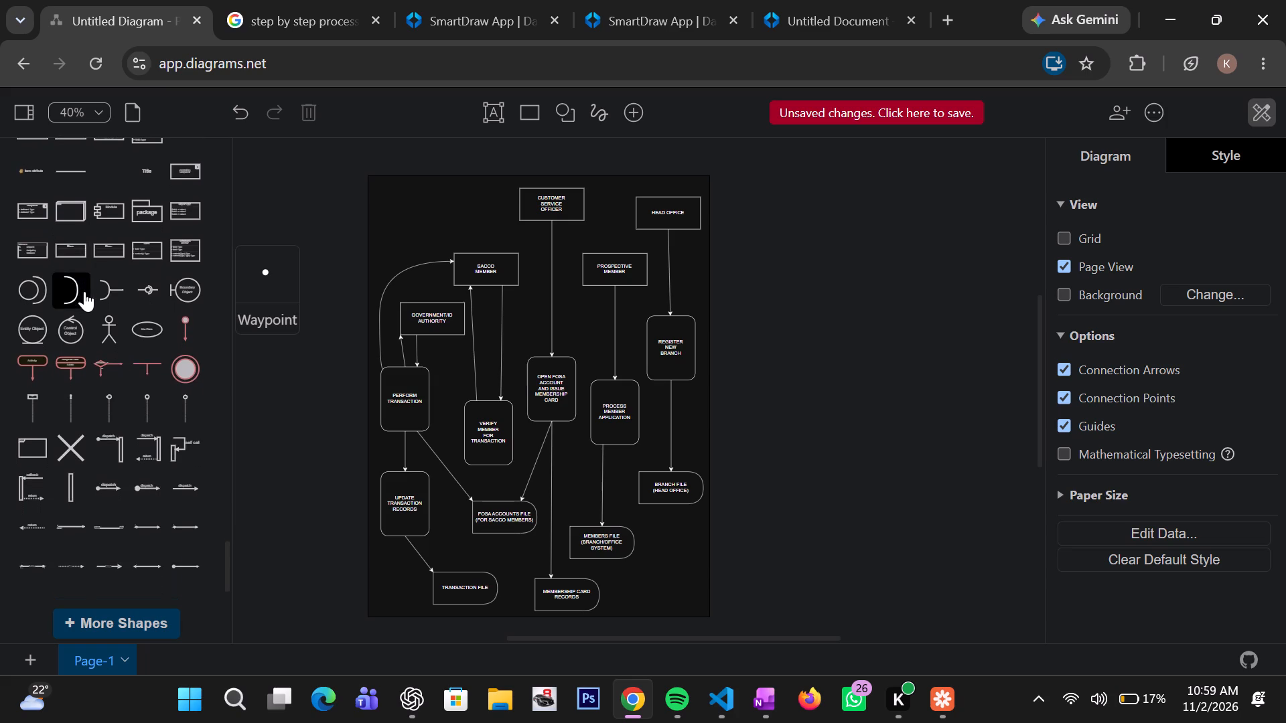
scroll(84, 291, "down", 3)
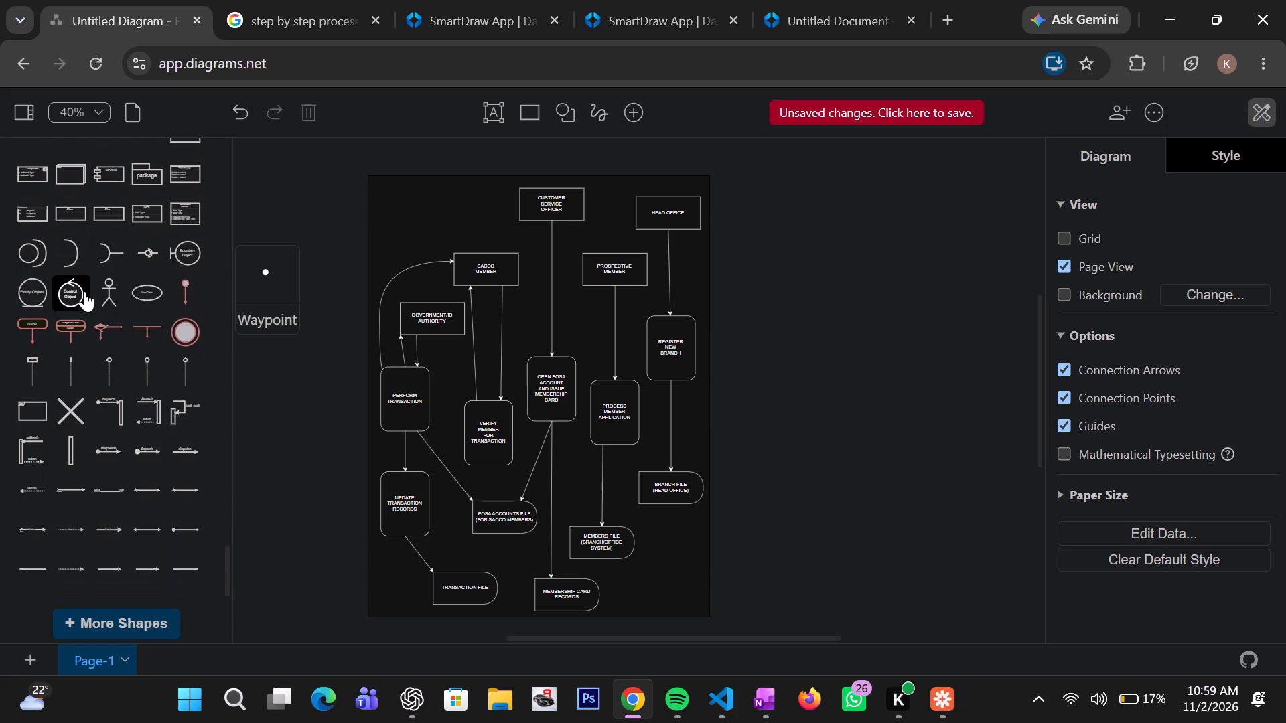
scroll(84, 291, "down", 1)
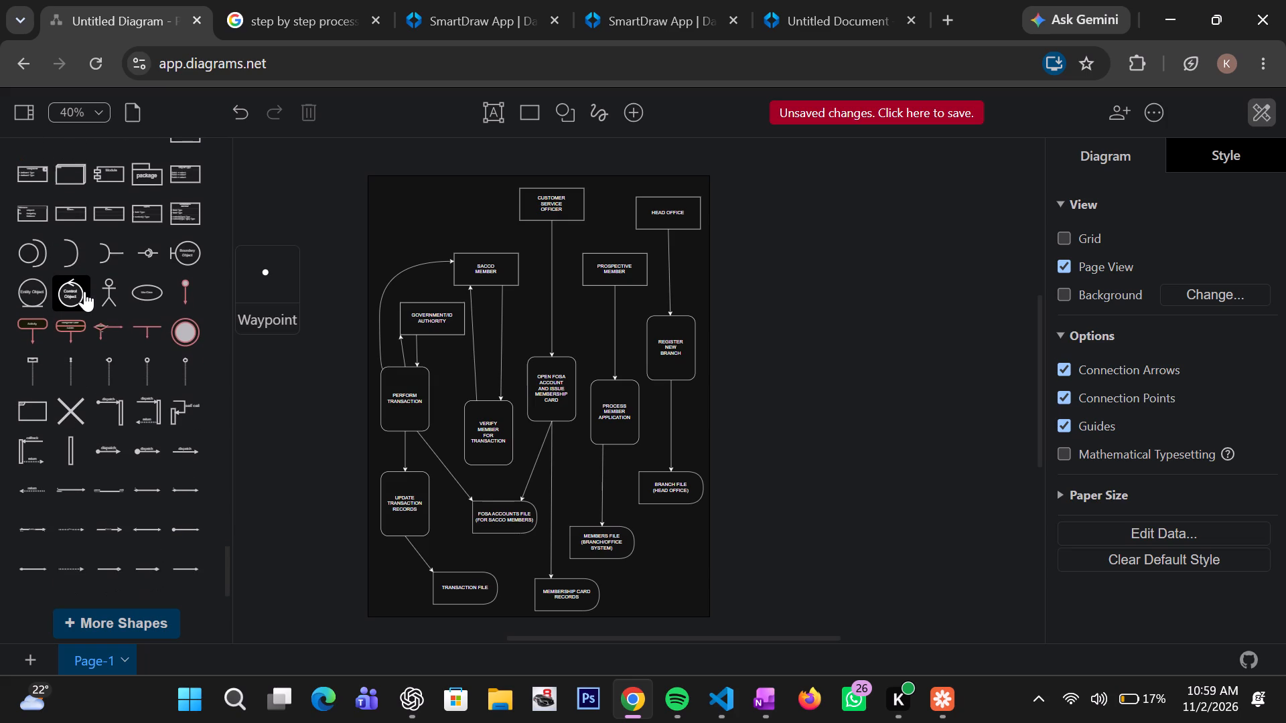
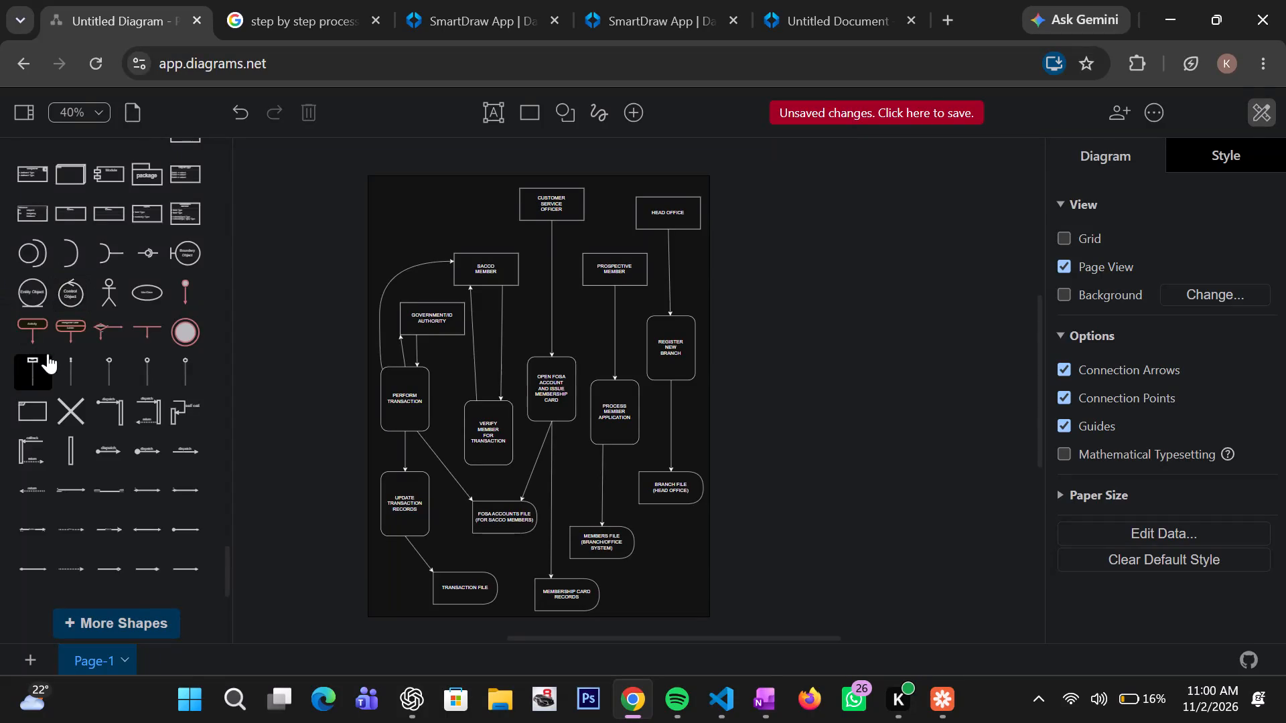
Look back through the shape library from the UML collection up to General for a suitable shape or connector.
scroll(48, 353, "up", 1)
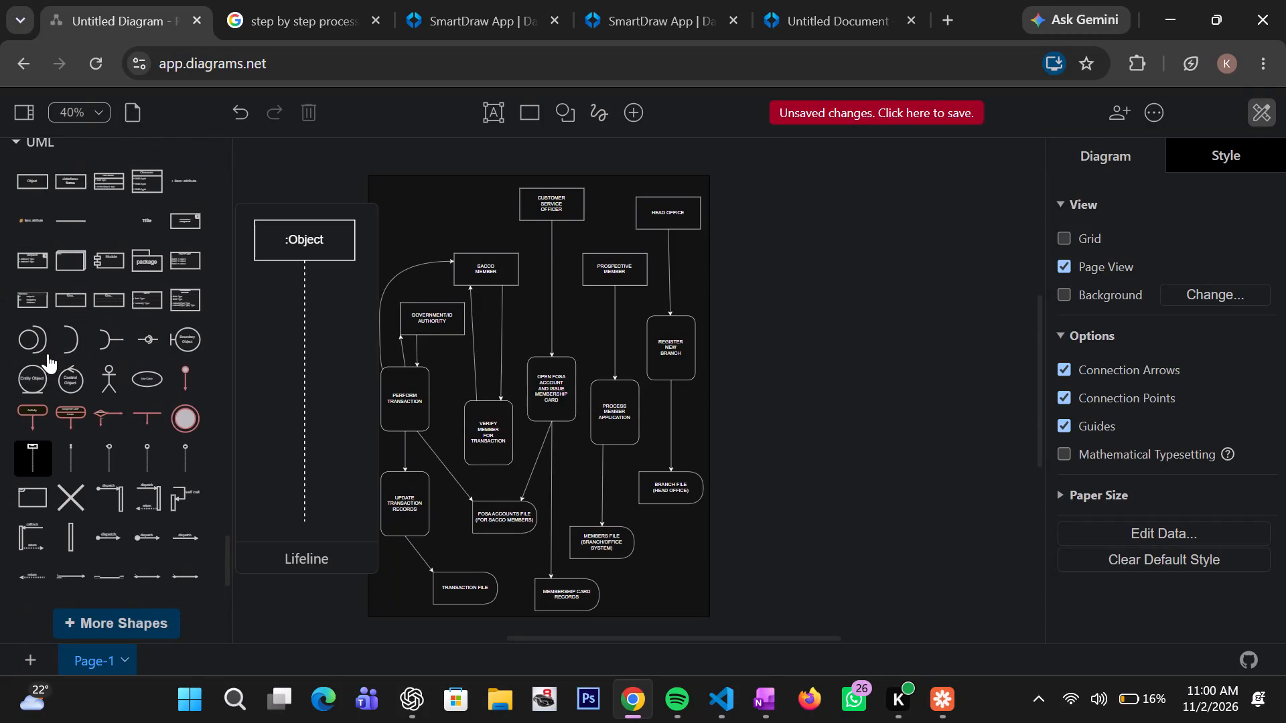
scroll(48, 353, "up", 1)
scroll(48, 353, "right", 1)
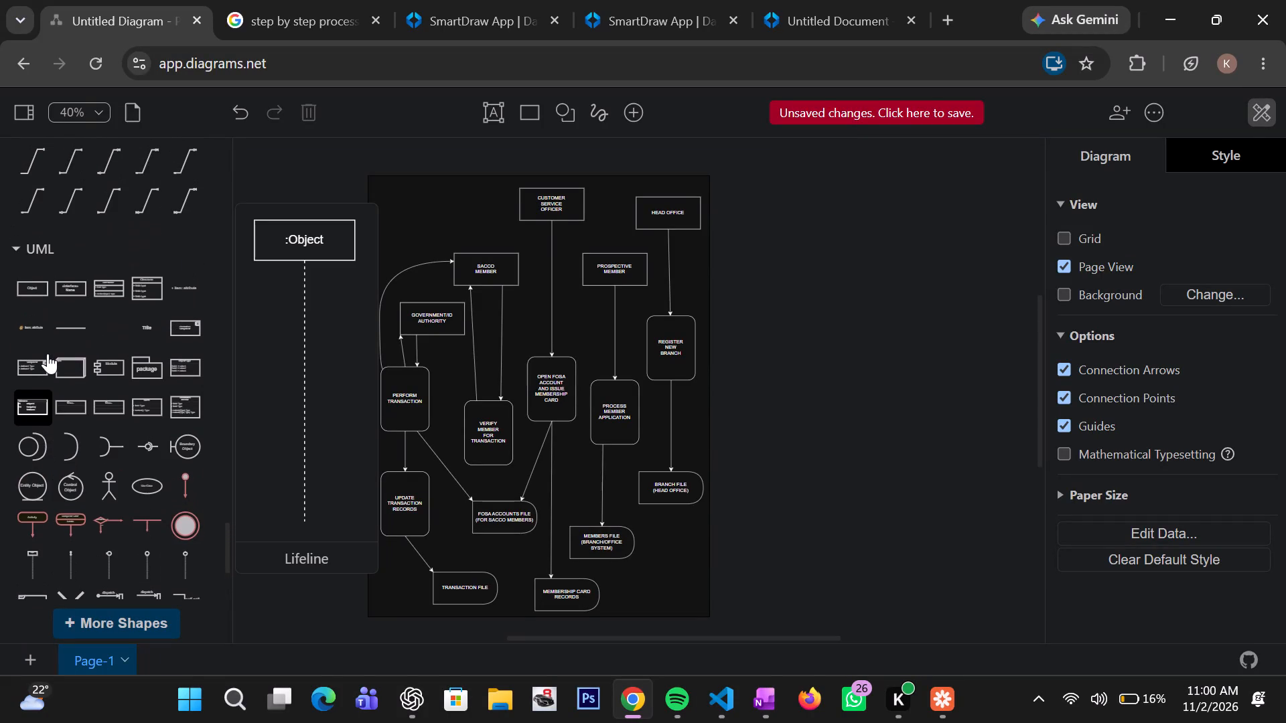
scroll(48, 353, "right", 1)
scroll(48, 353, "down", 1)
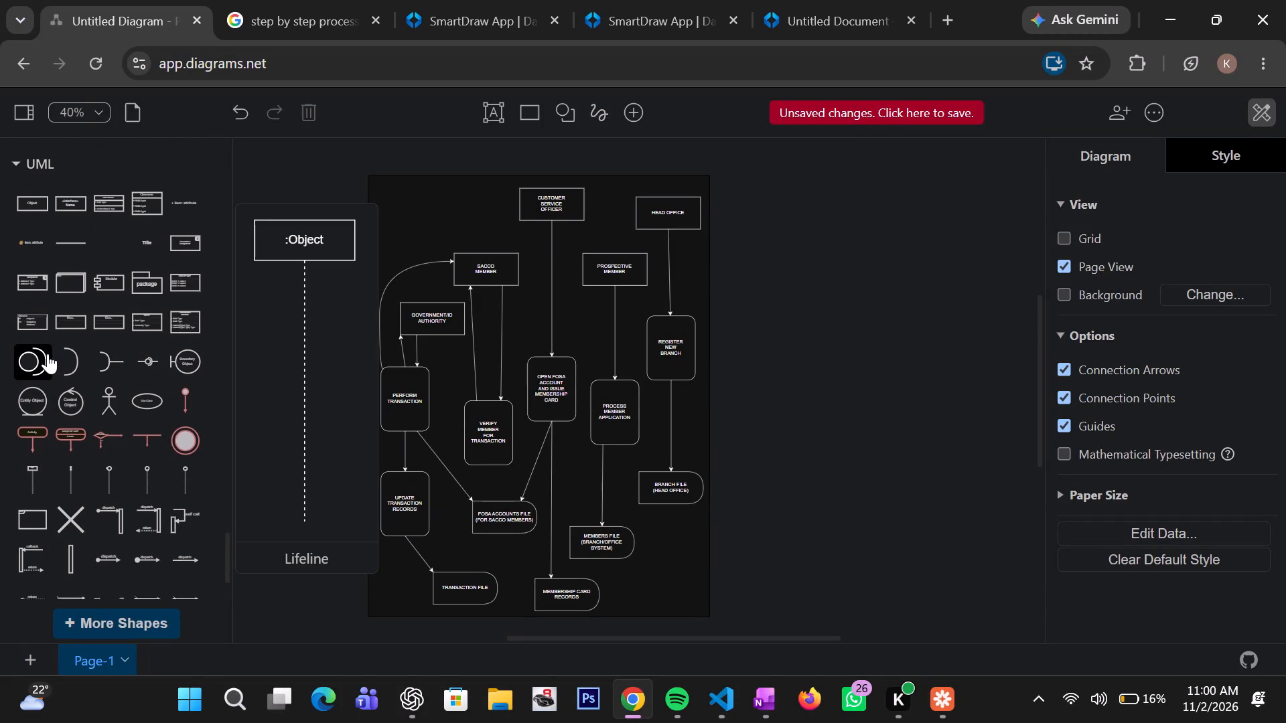
scroll(48, 353, "down", 1)
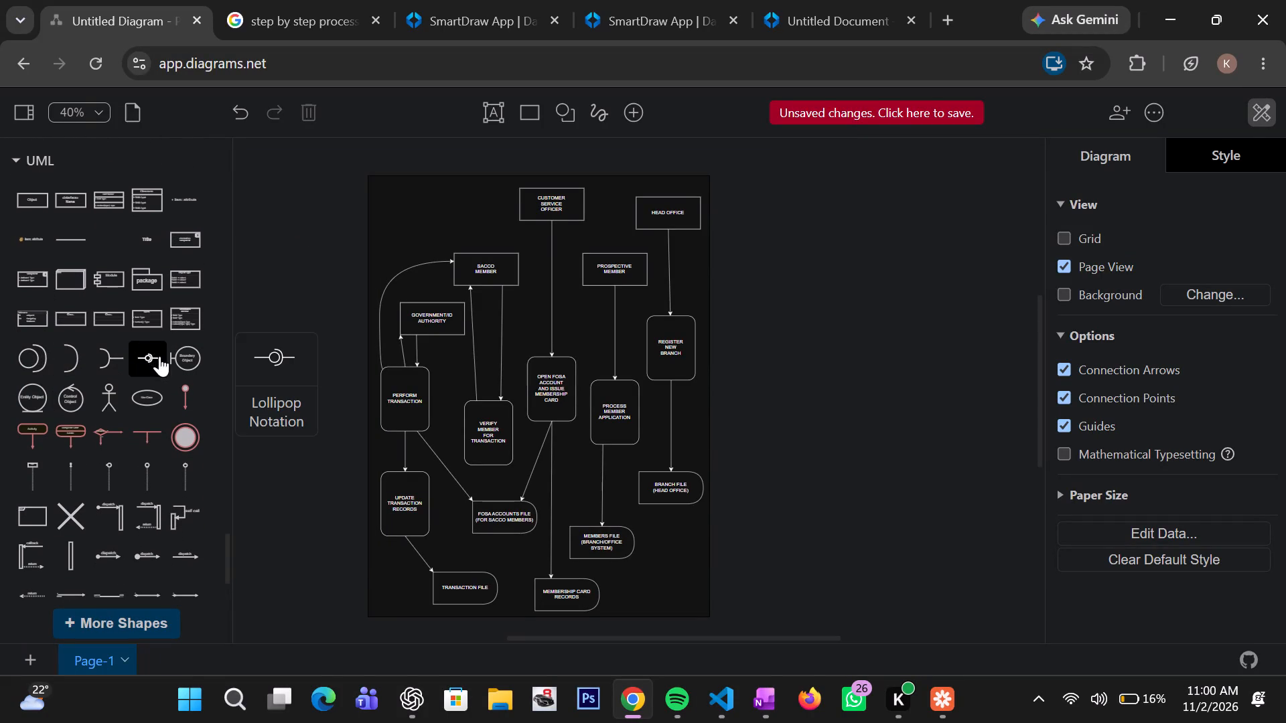
scroll(142, 432, "up", 3)
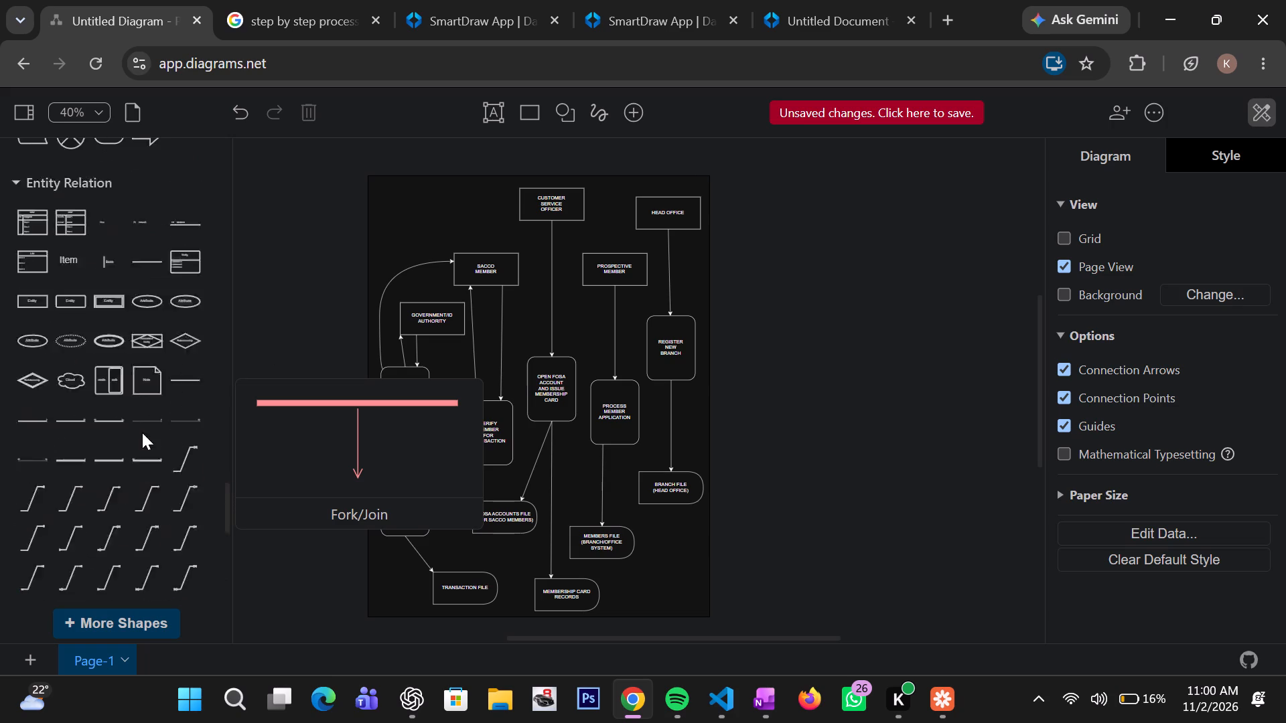
scroll(142, 432, "up", 4)
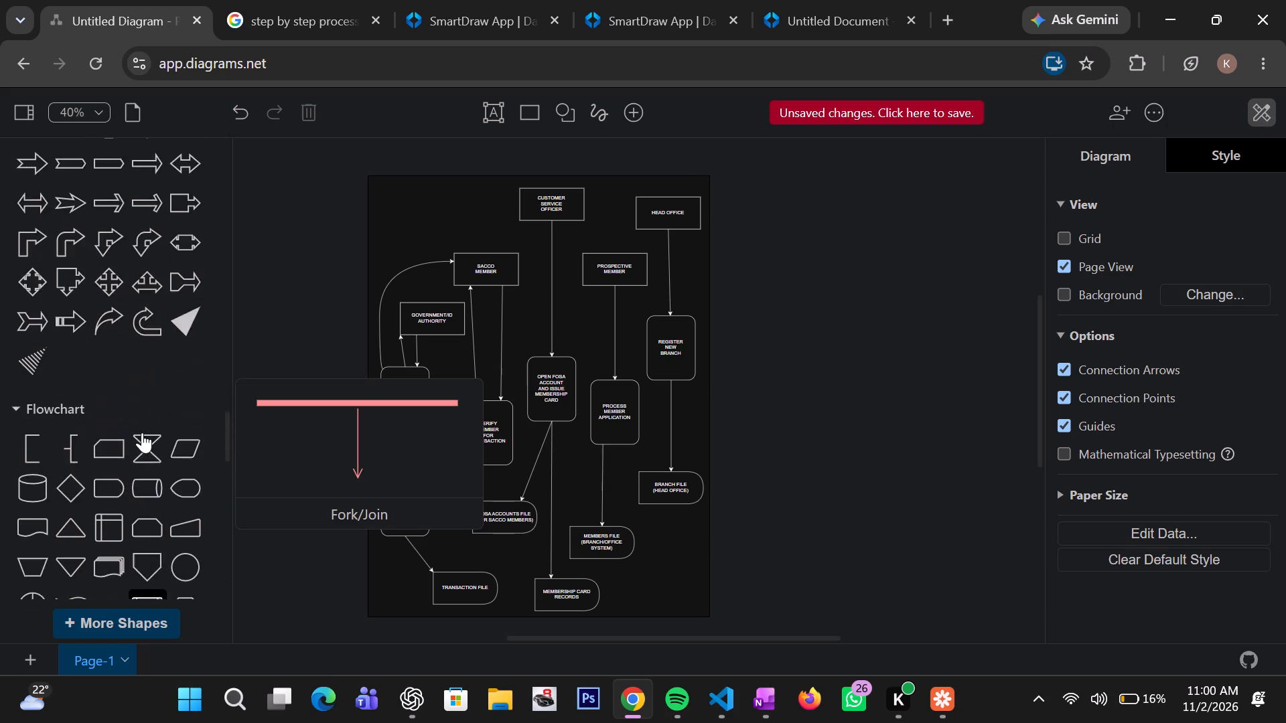
scroll(142, 432, "up", 4)
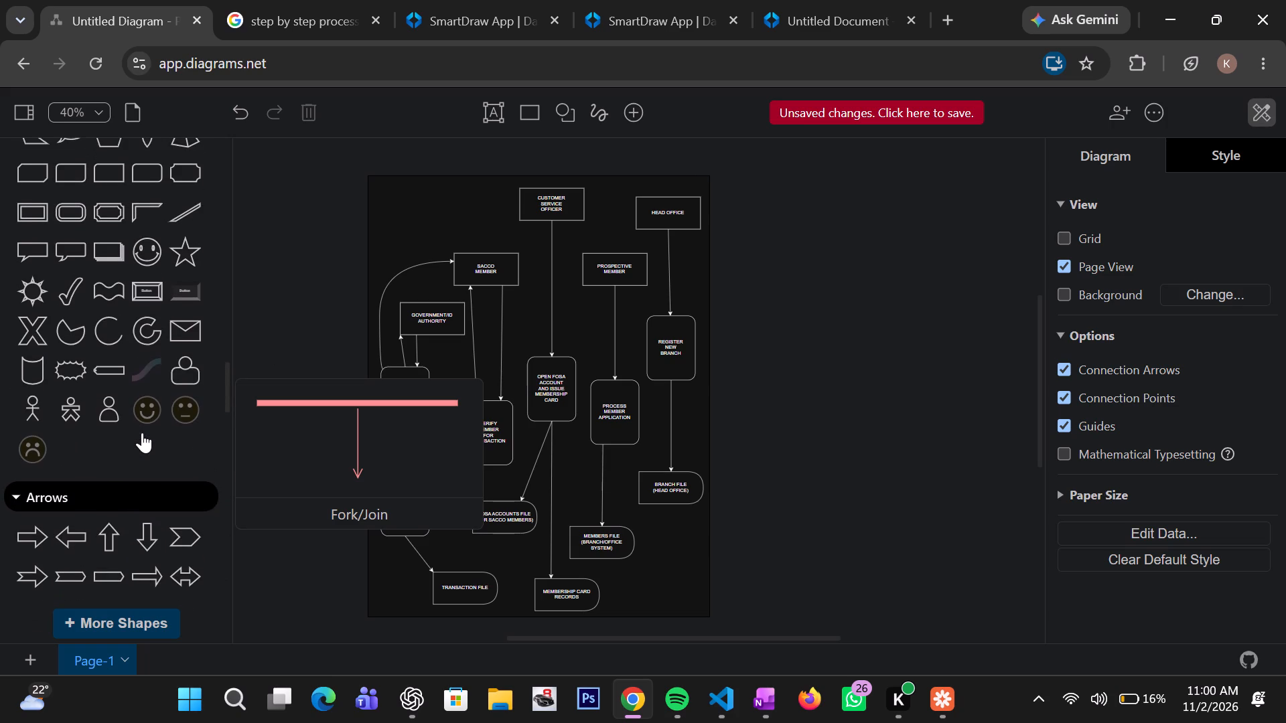
scroll(142, 432, "up", 4)
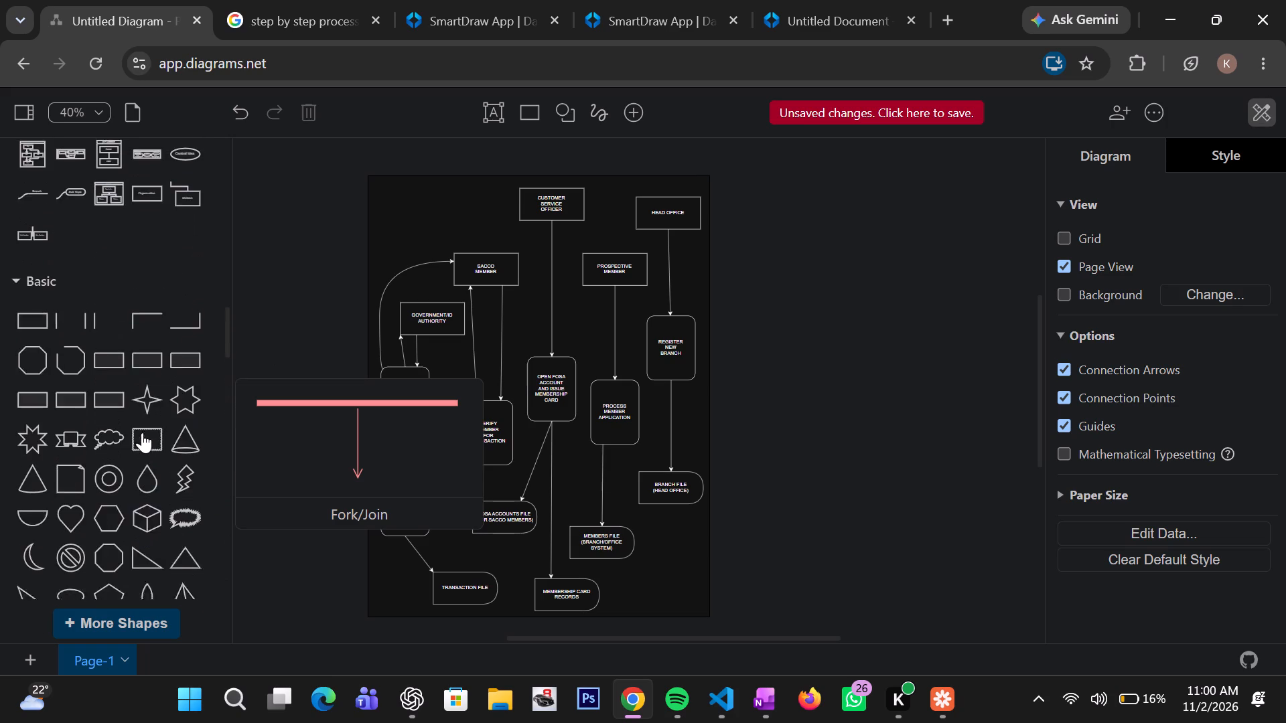
scroll(142, 432, "up", 5)
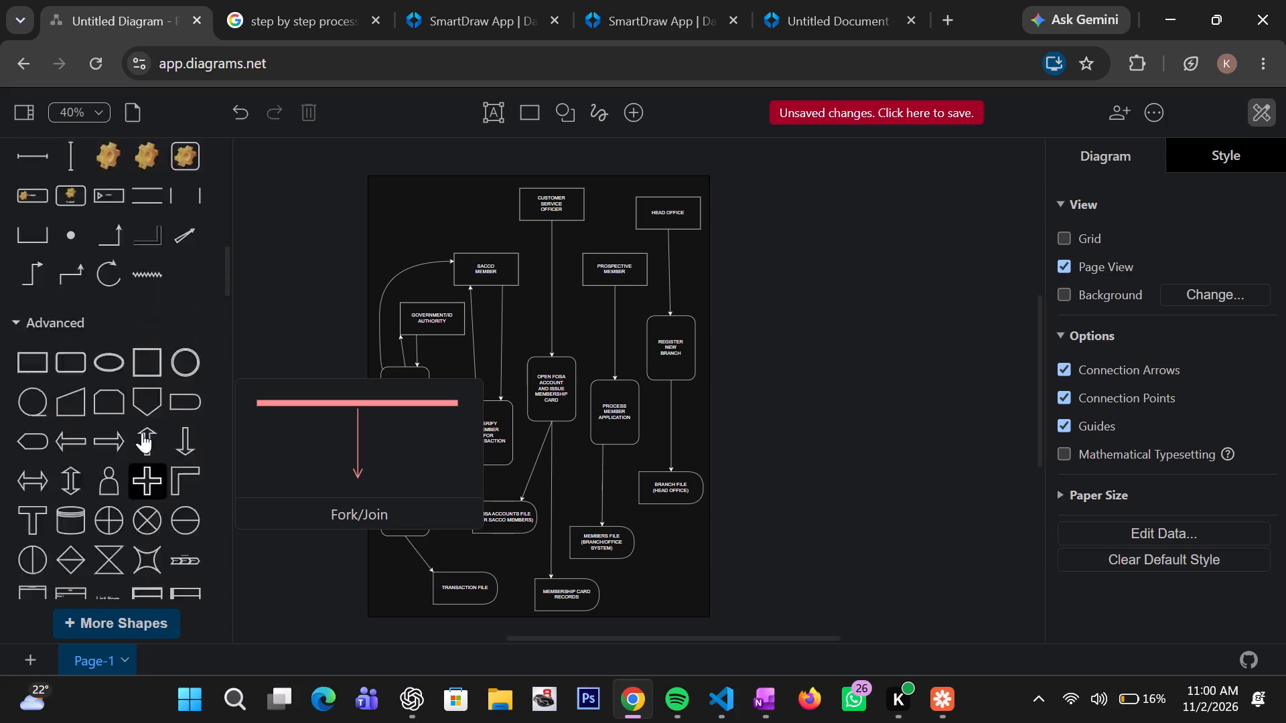
scroll(142, 432, "up", 5)
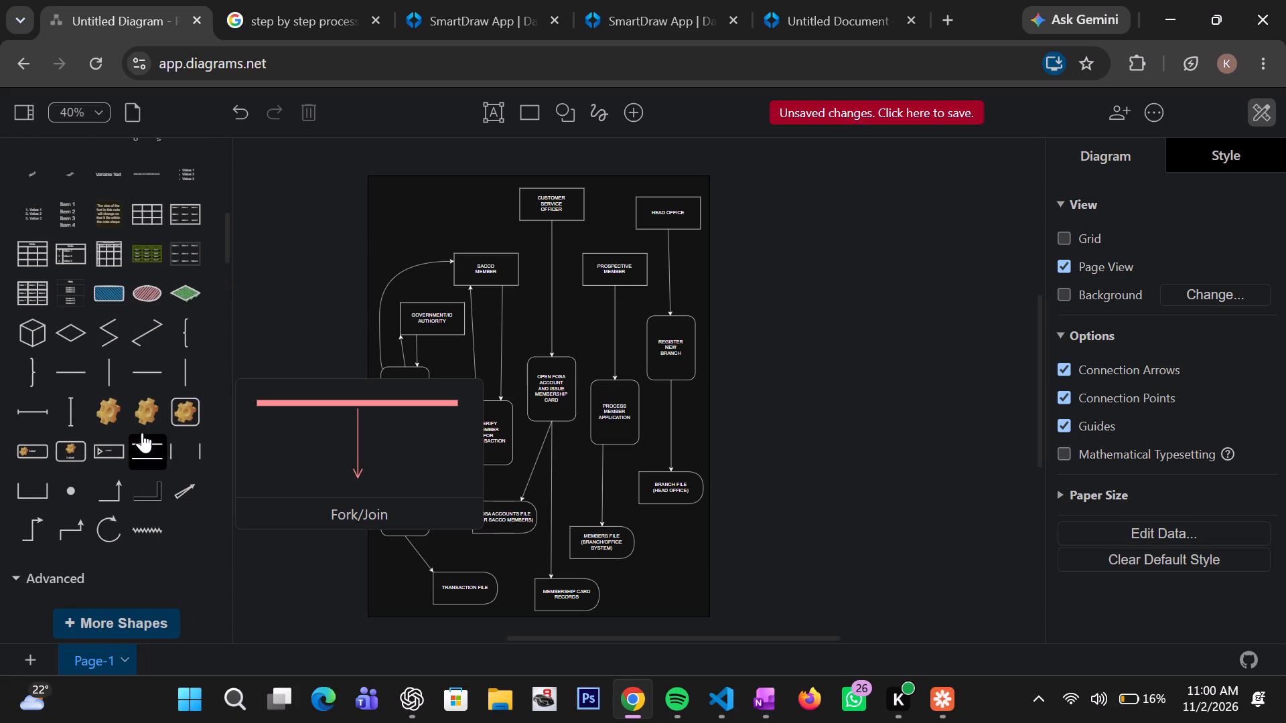
scroll(142, 432, "up", 1)
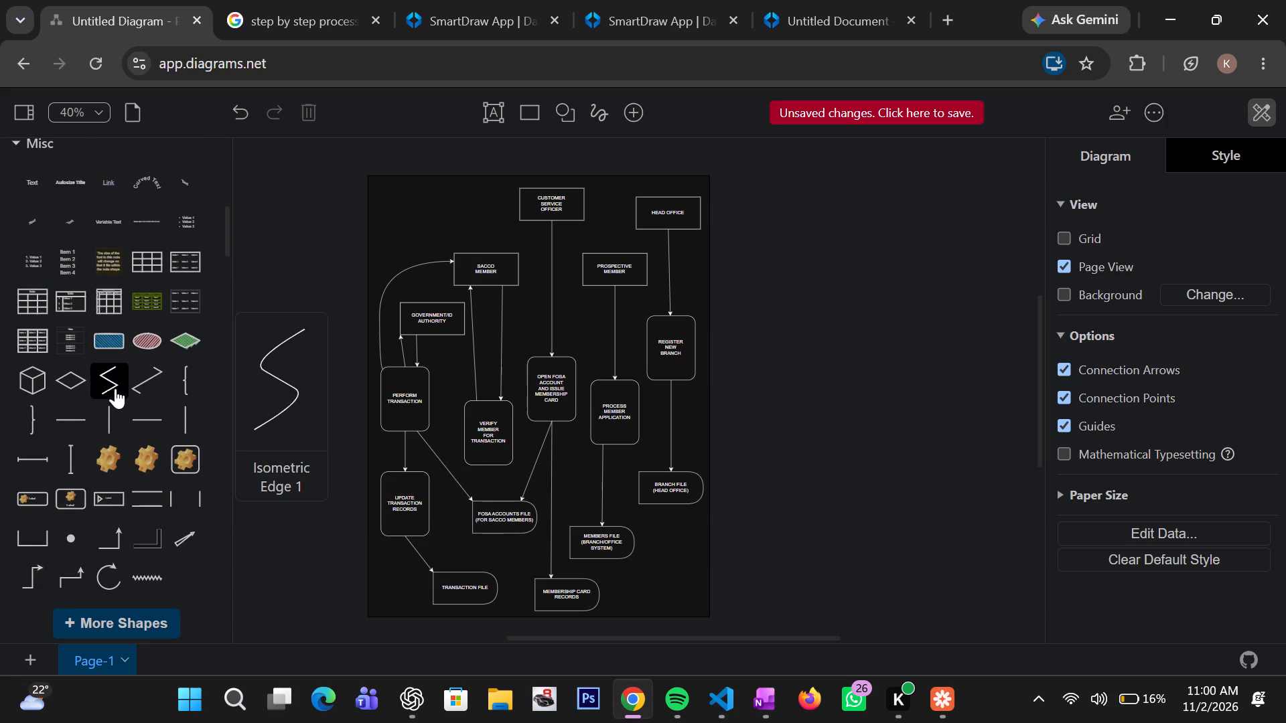
scroll(115, 388, "up", 4)
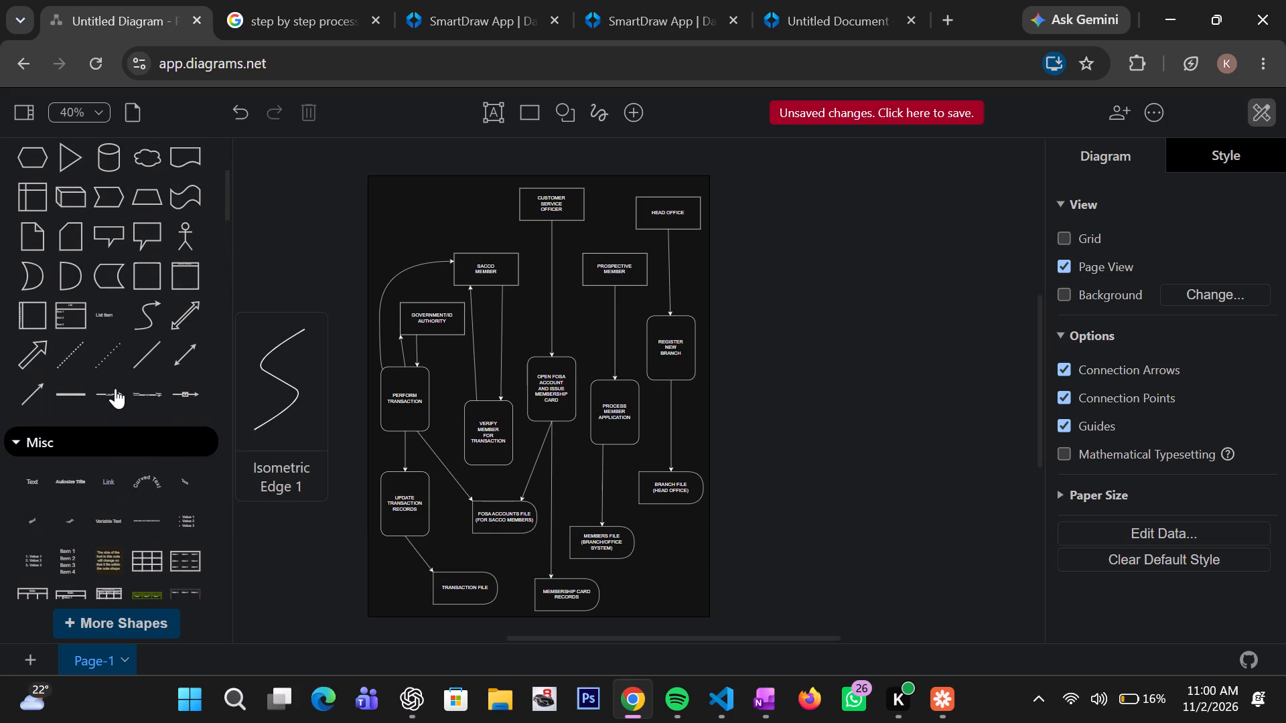
scroll(138, 283, "up", 3)
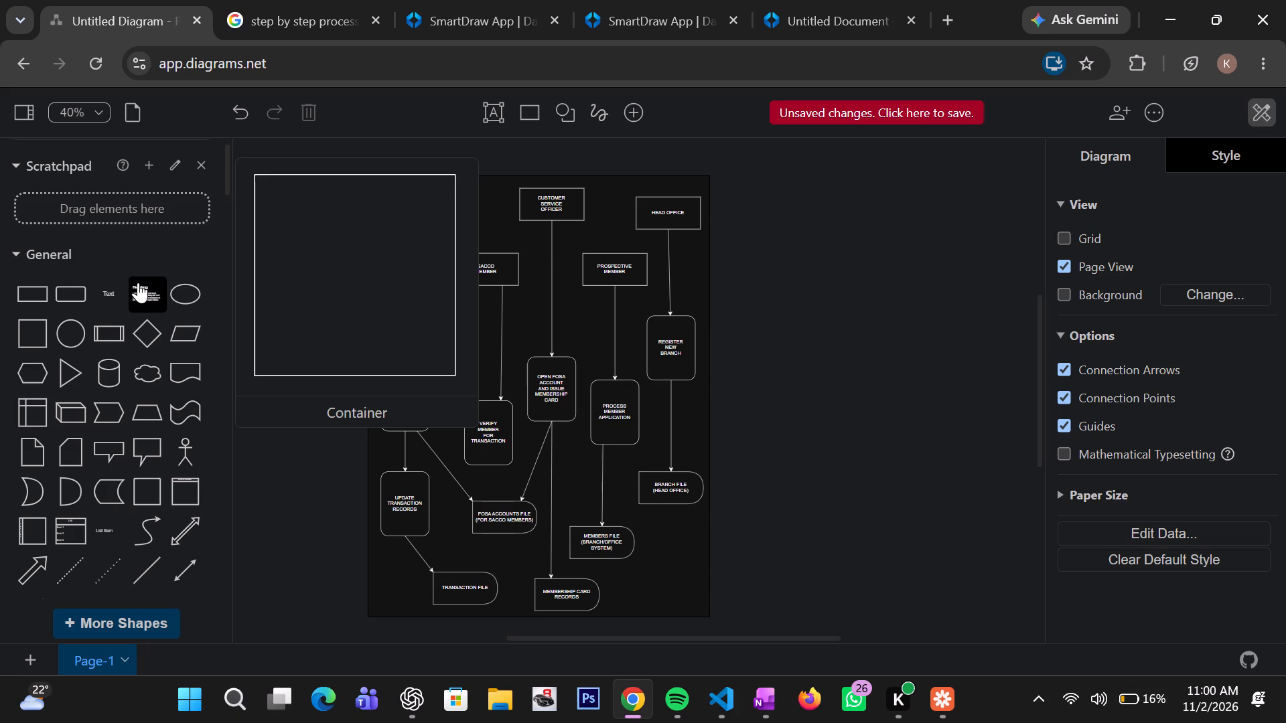
Examine the shape library from General down to the end of the UML collection for a suitable shape.
scroll(132, 443, "down", 2)
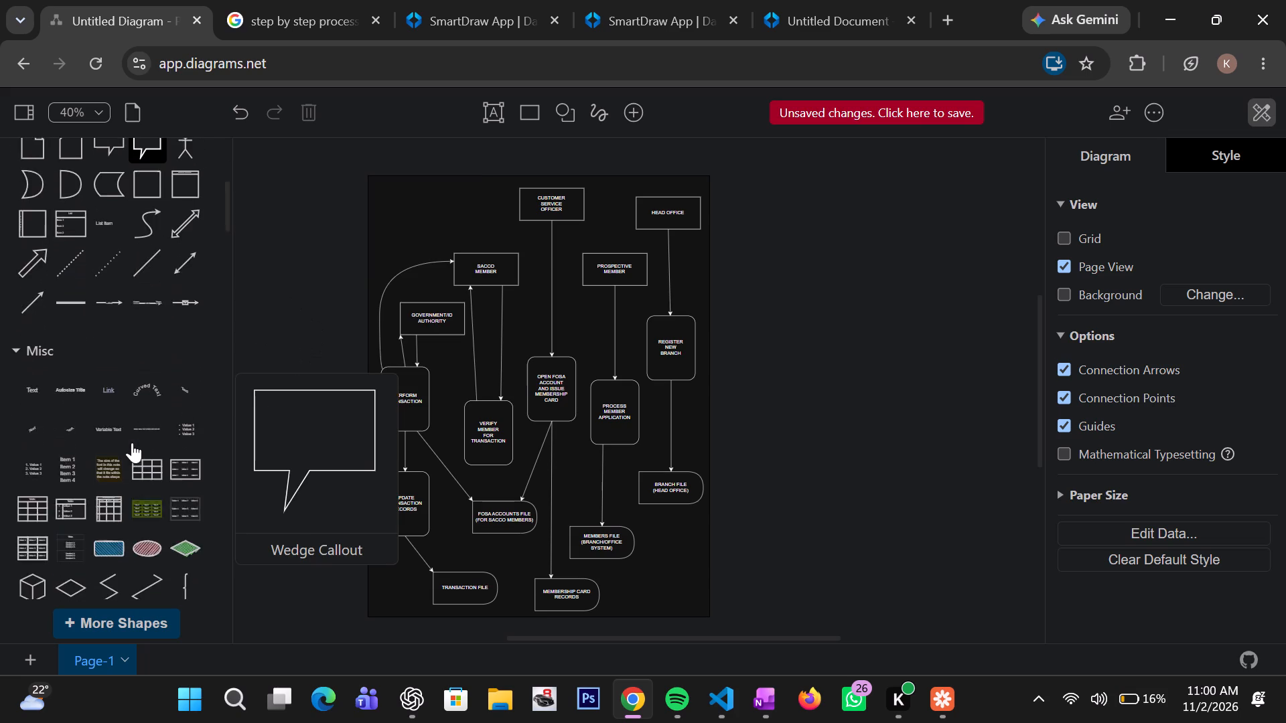
scroll(132, 443, "down", 4)
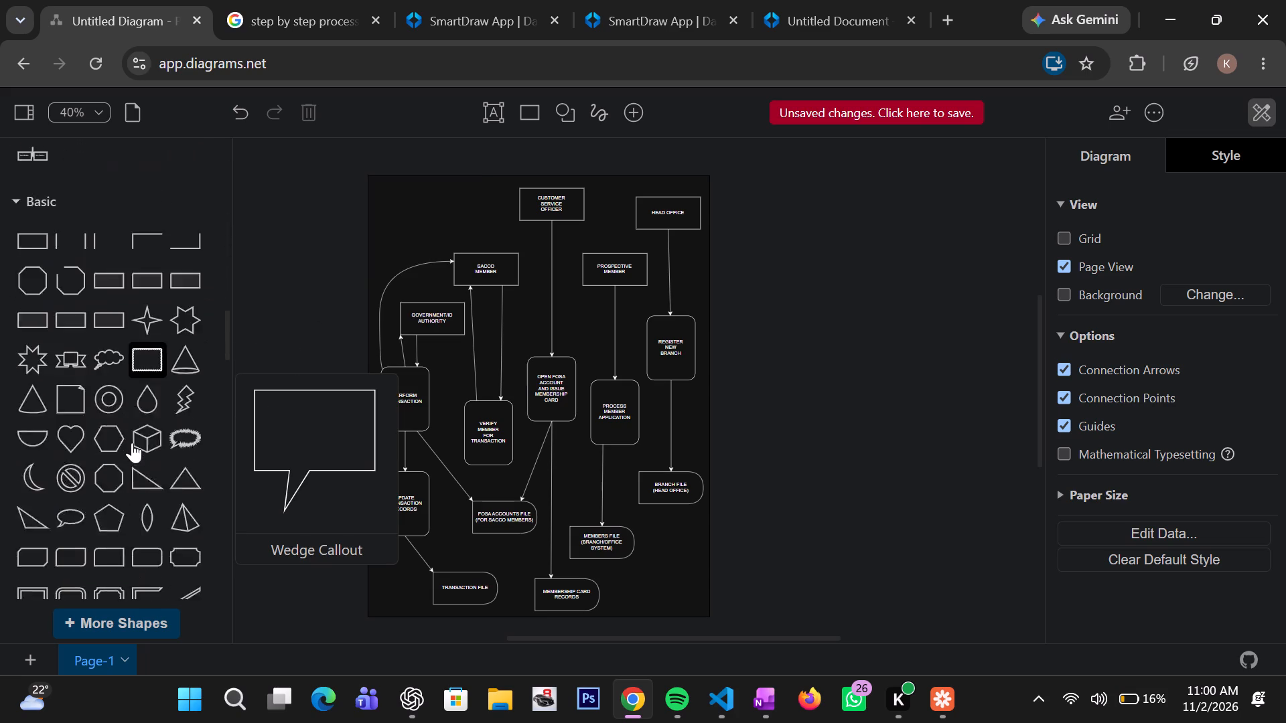
scroll(132, 443, "down", 4)
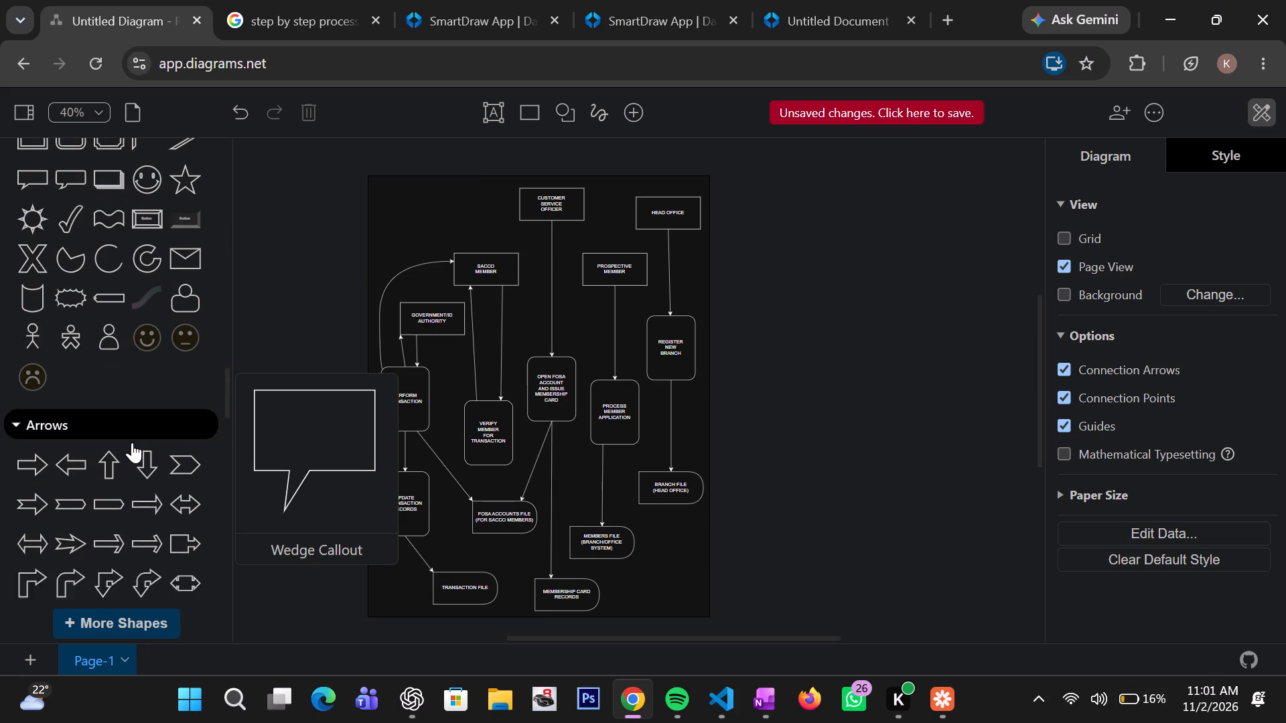
scroll(132, 443, "down", 4)
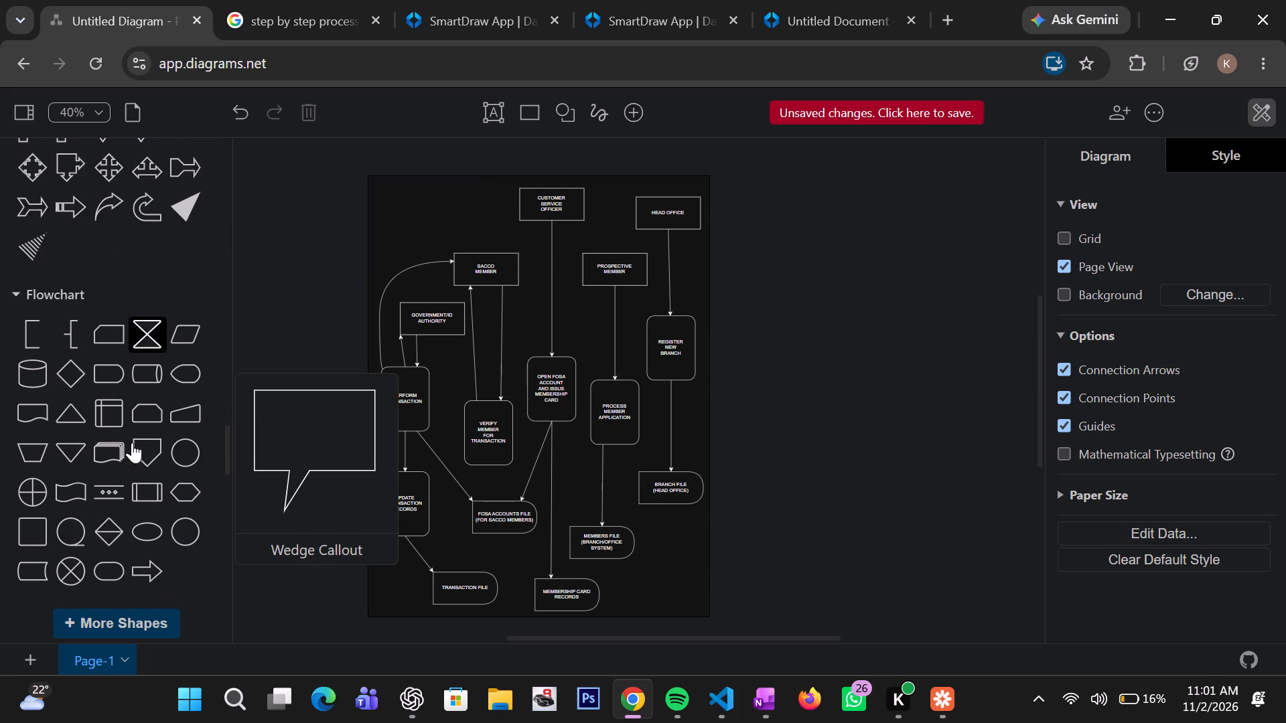
scroll(132, 443, "down", 4)
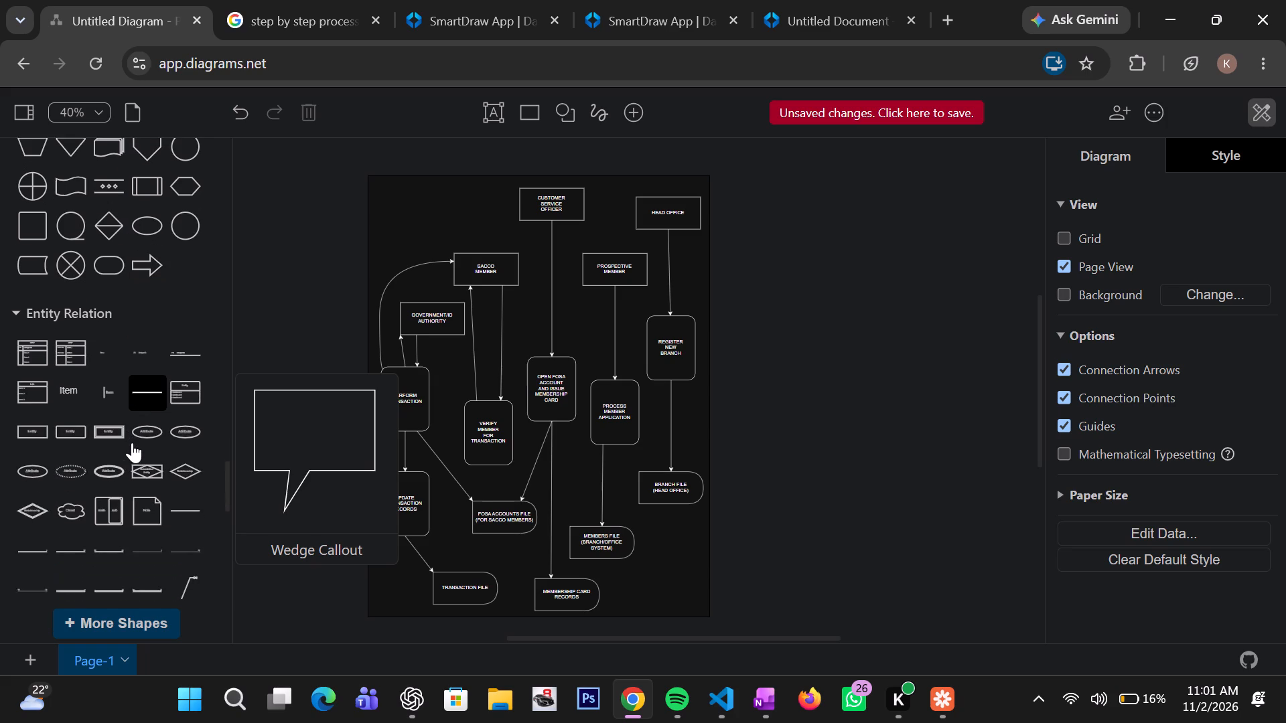
scroll(132, 443, "down", 4)
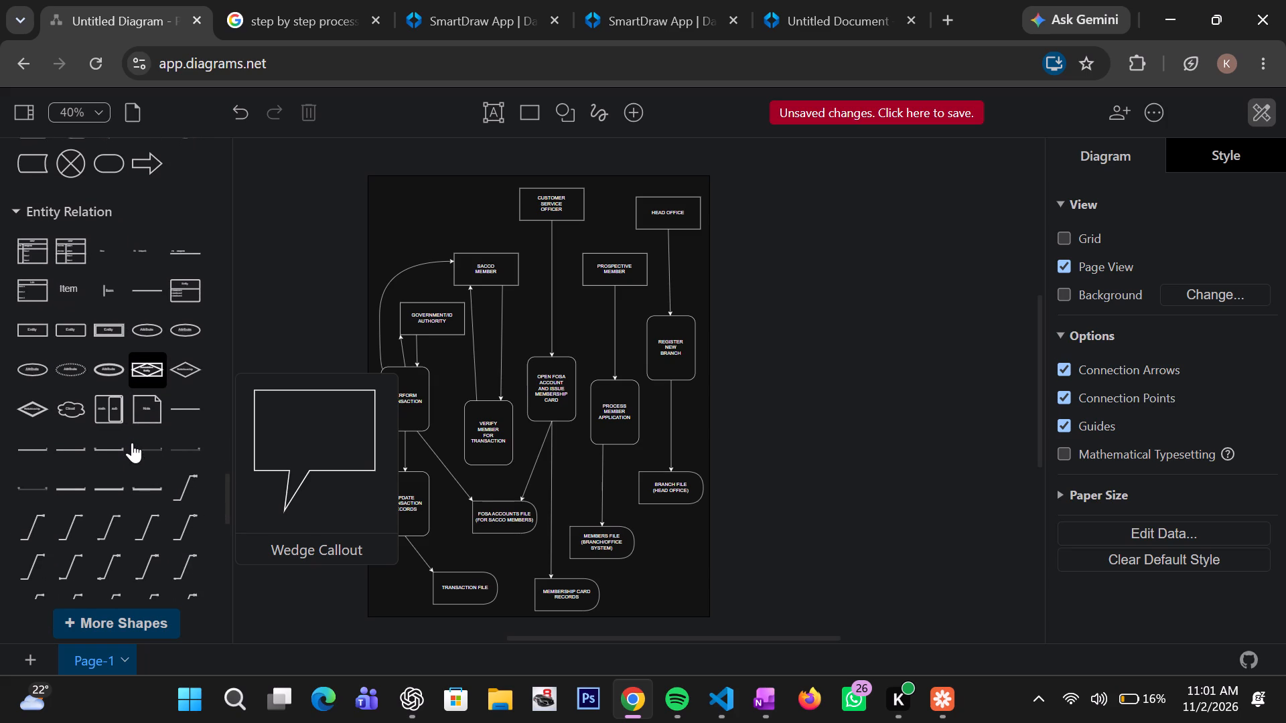
scroll(132, 443, "down", 4)
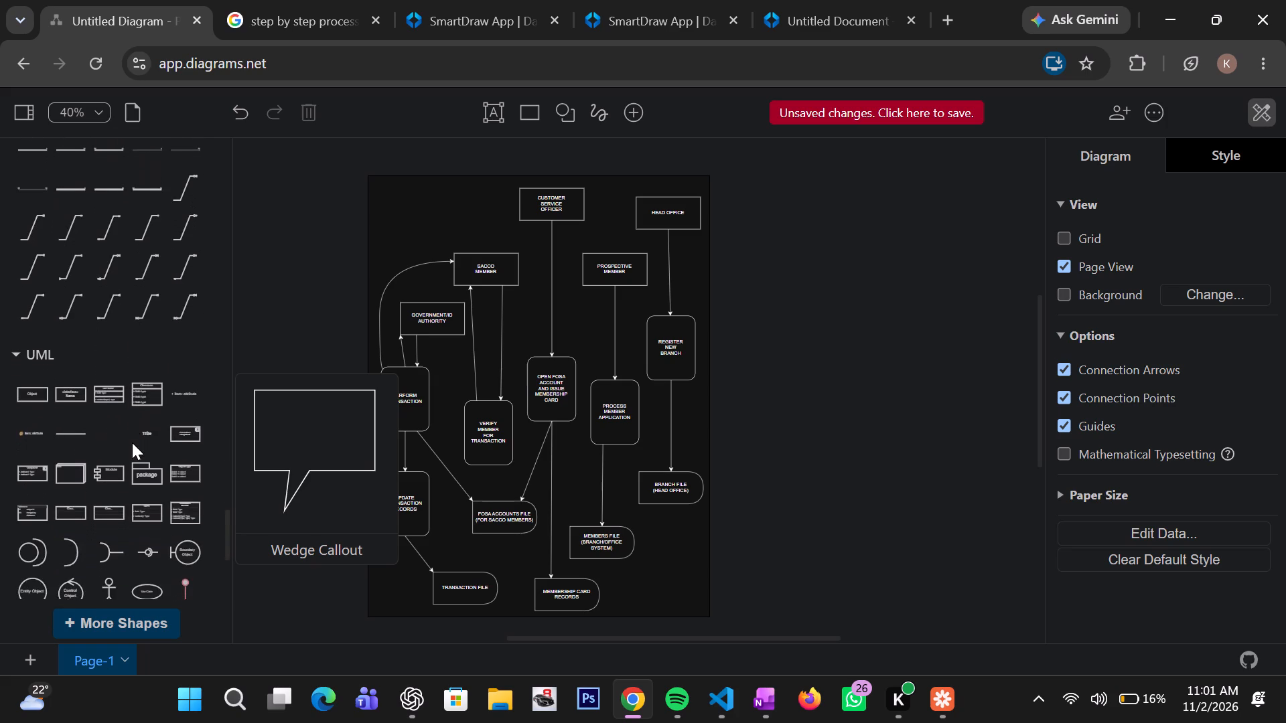
scroll(132, 443, "down", 4)
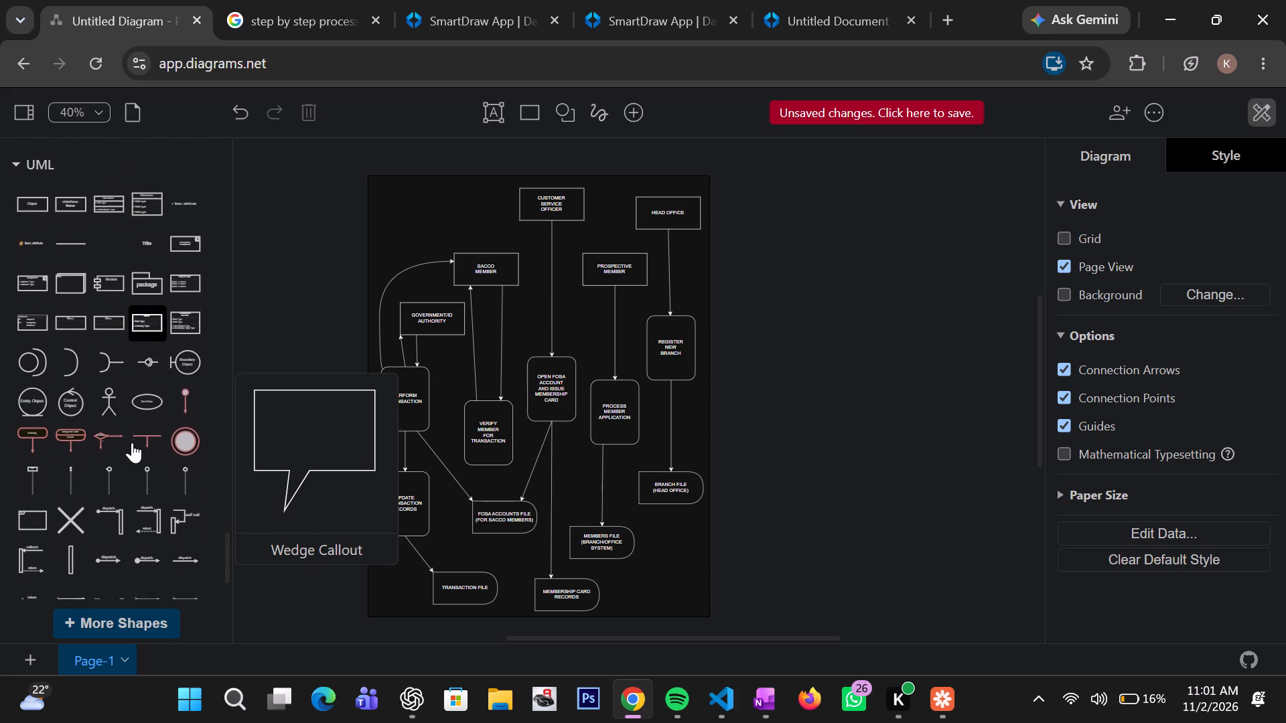
scroll(132, 443, "down", 3)
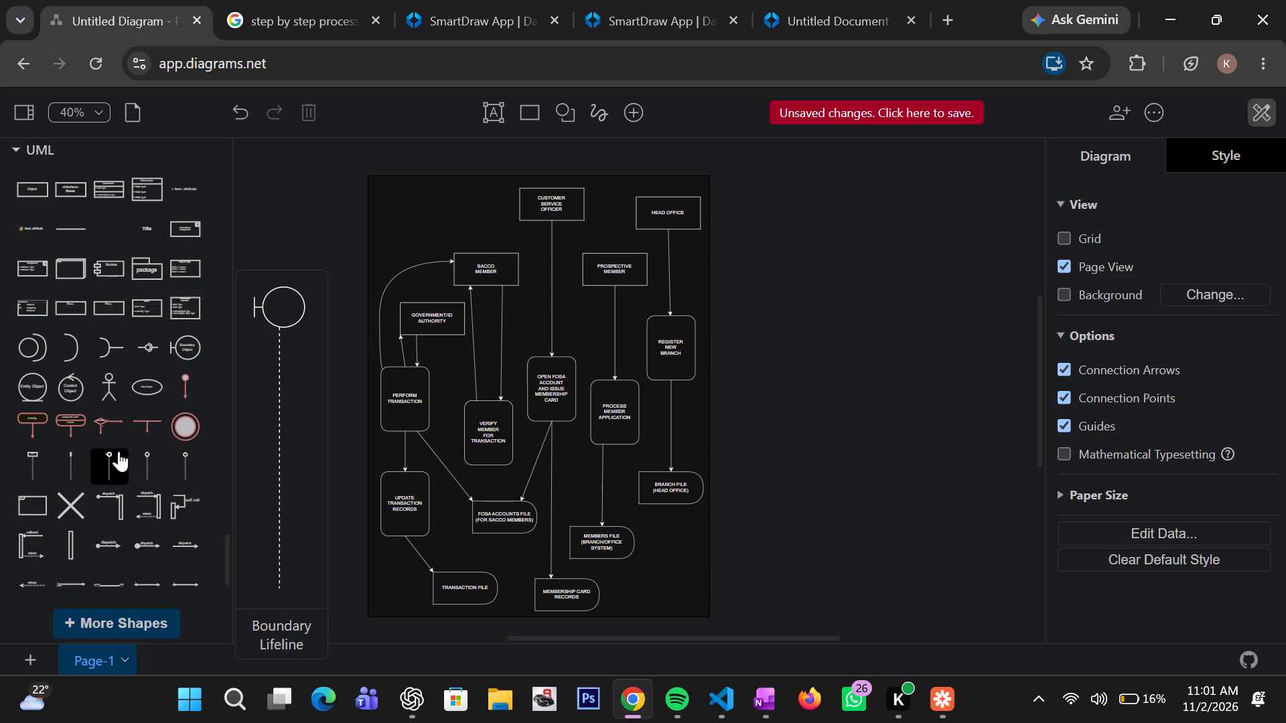
scroll(119, 451, "down", 2)
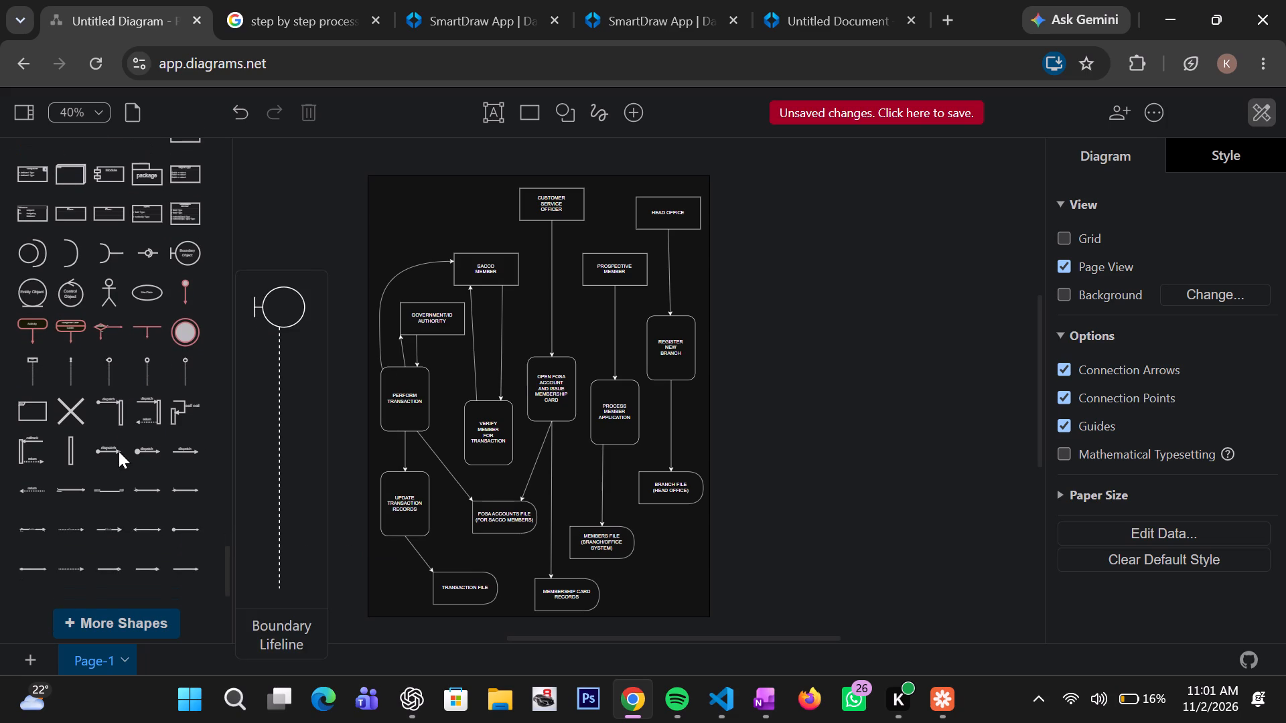
scroll(119, 451, "down", 1)
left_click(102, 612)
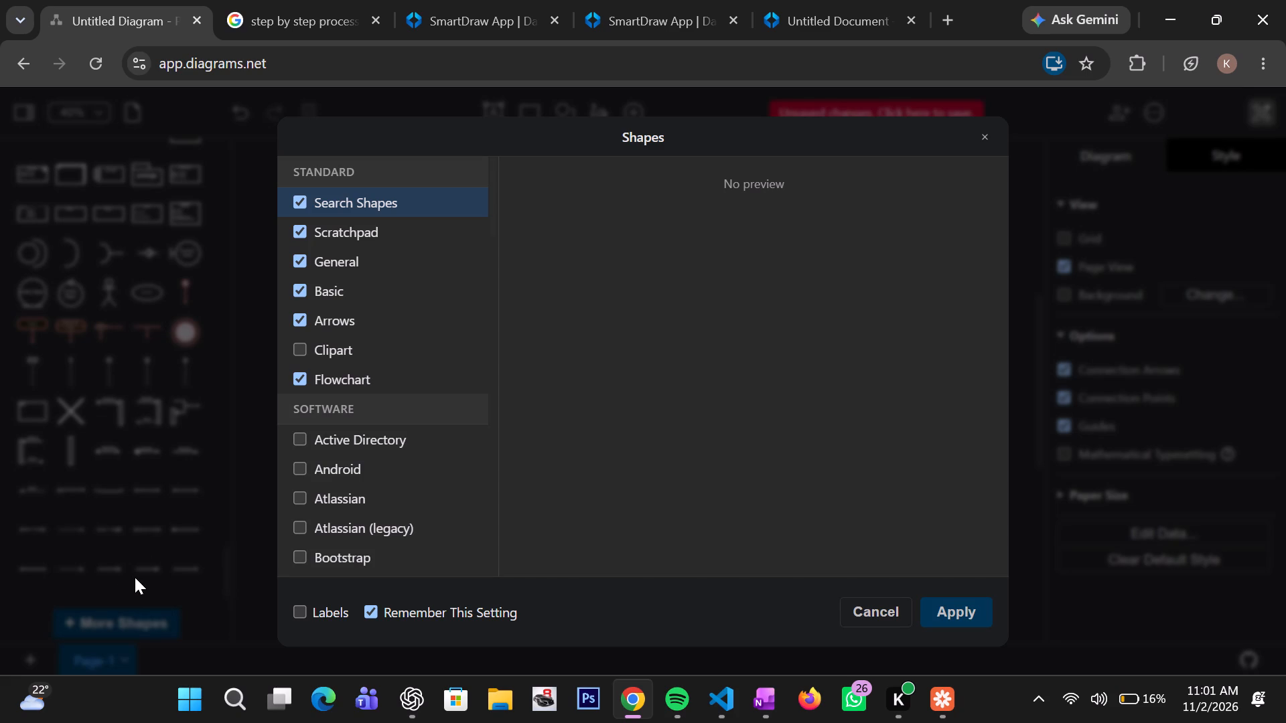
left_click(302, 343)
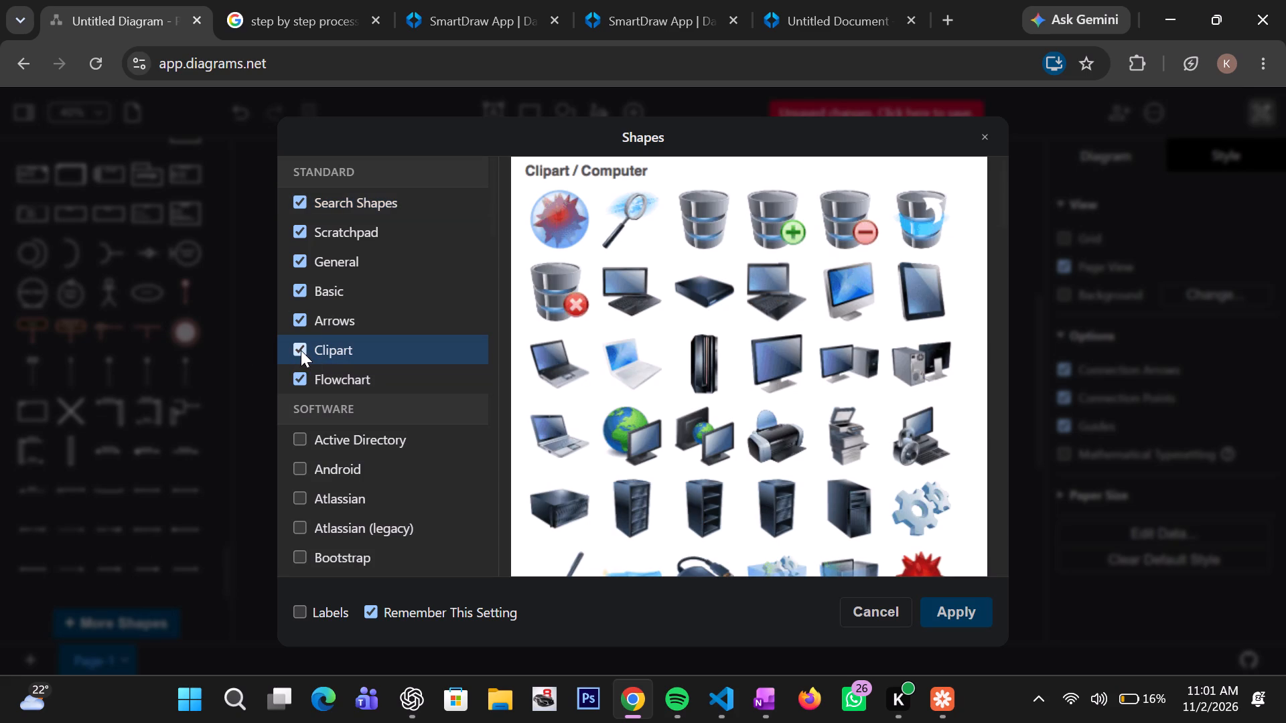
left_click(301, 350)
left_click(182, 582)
Examine the UML collection's shapes and connectors in the shape library for one that suits the diagram.
scroll(129, 559, "down", 1)
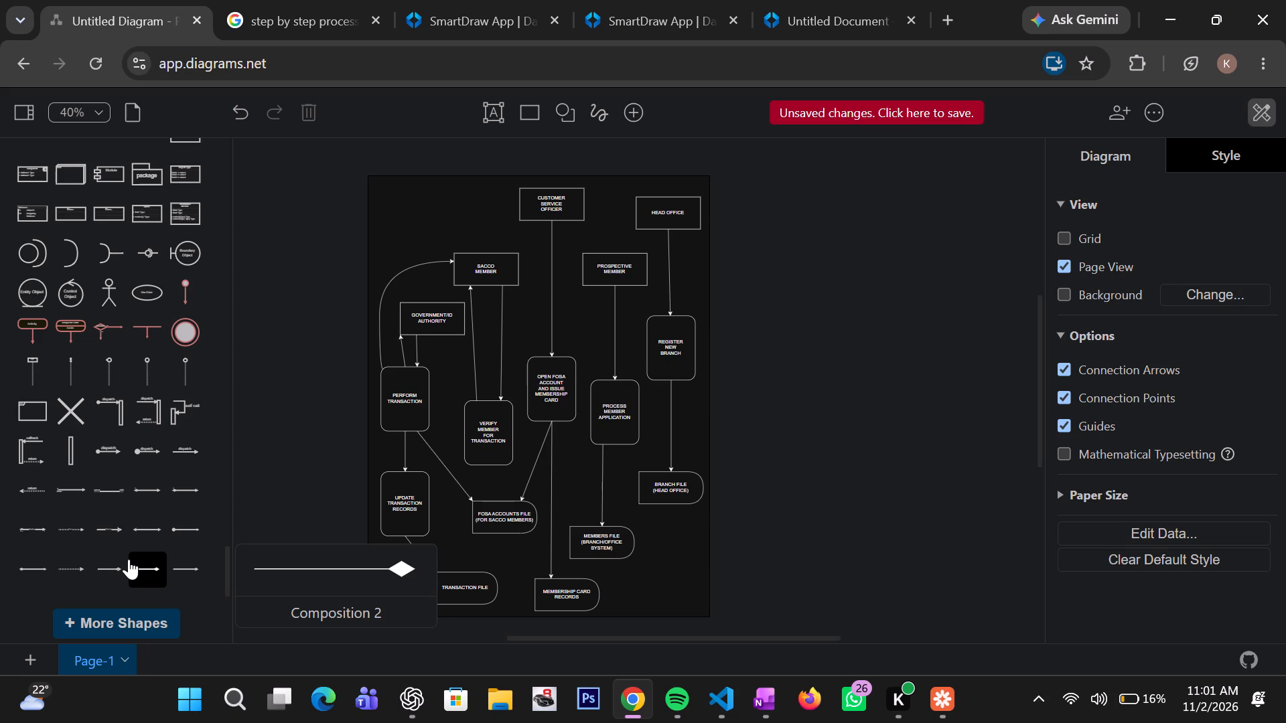
scroll(129, 559, "down", 1)
scroll(129, 559, "up", 1)
scroll(153, 481, "down", 1)
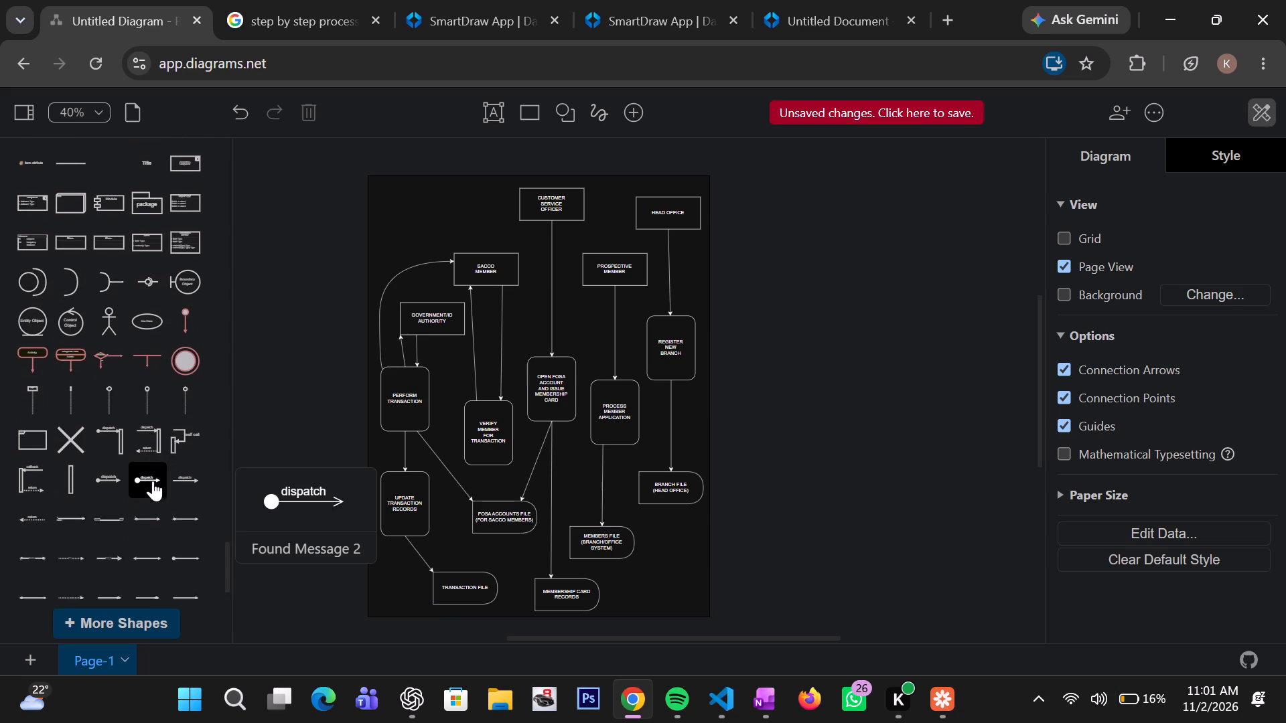
scroll(153, 481, "down", 1)
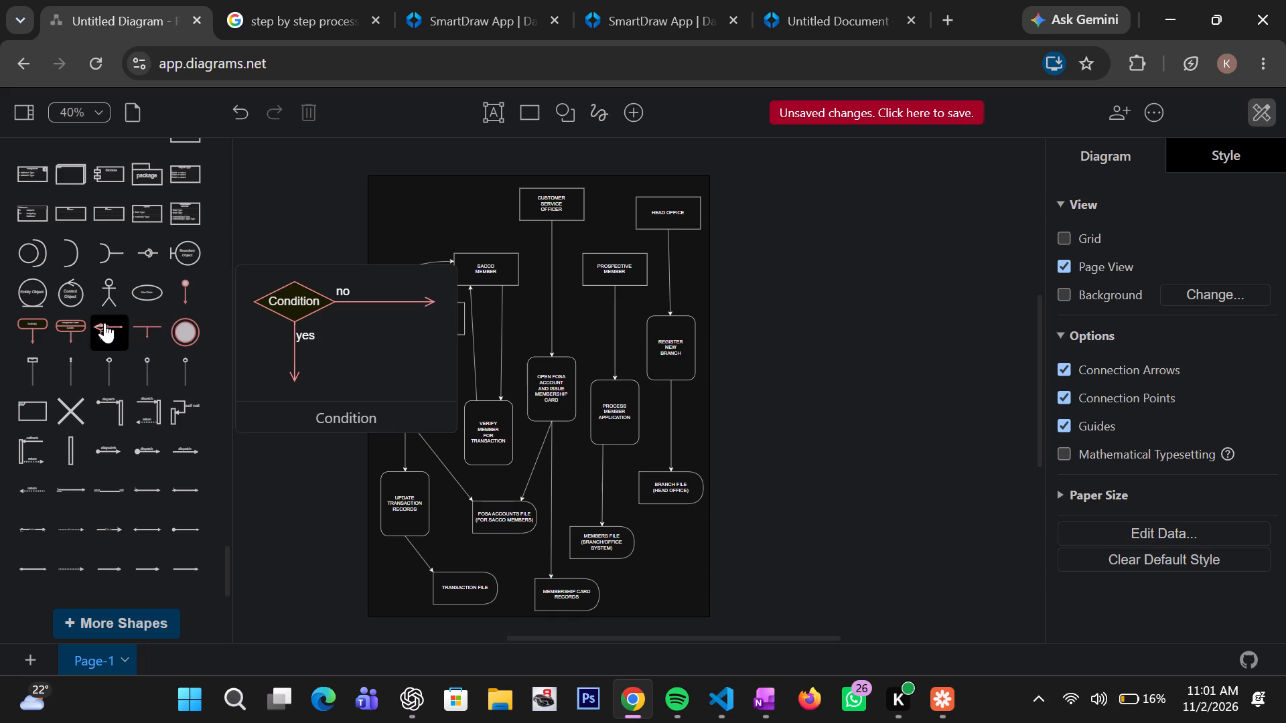
scroll(104, 323, "up", 1)
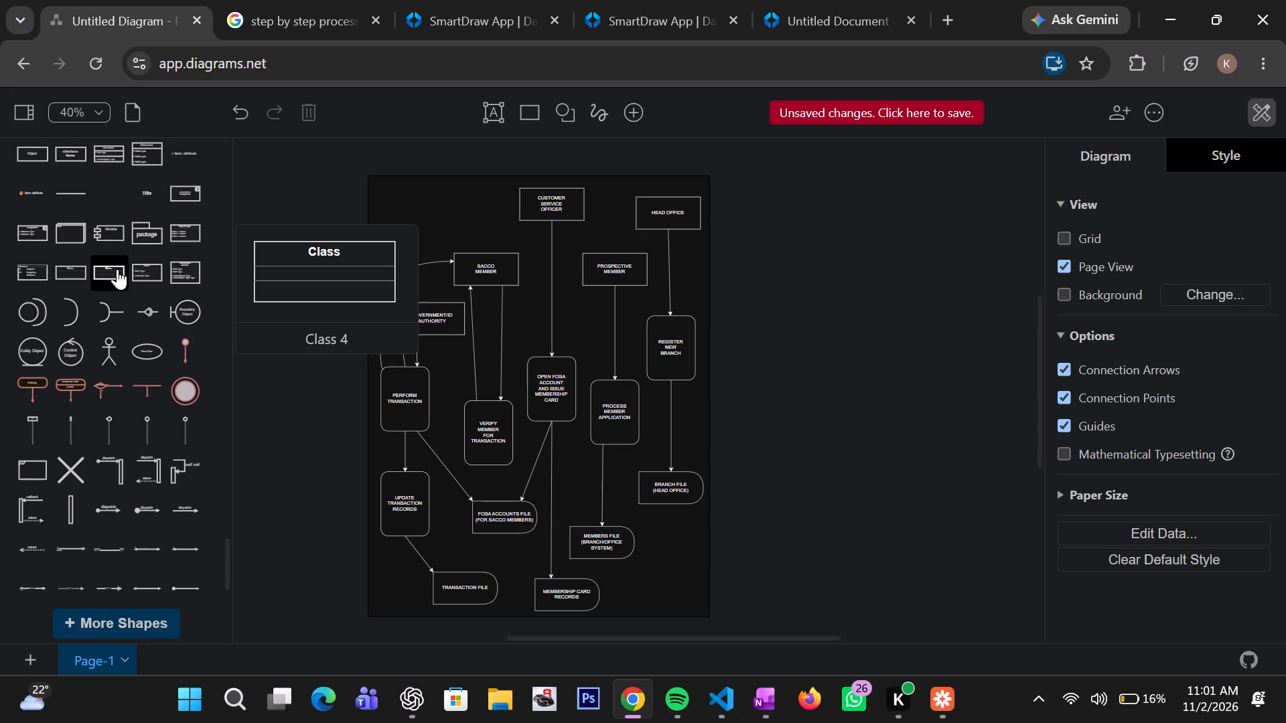
scroll(101, 317, "up", 1)
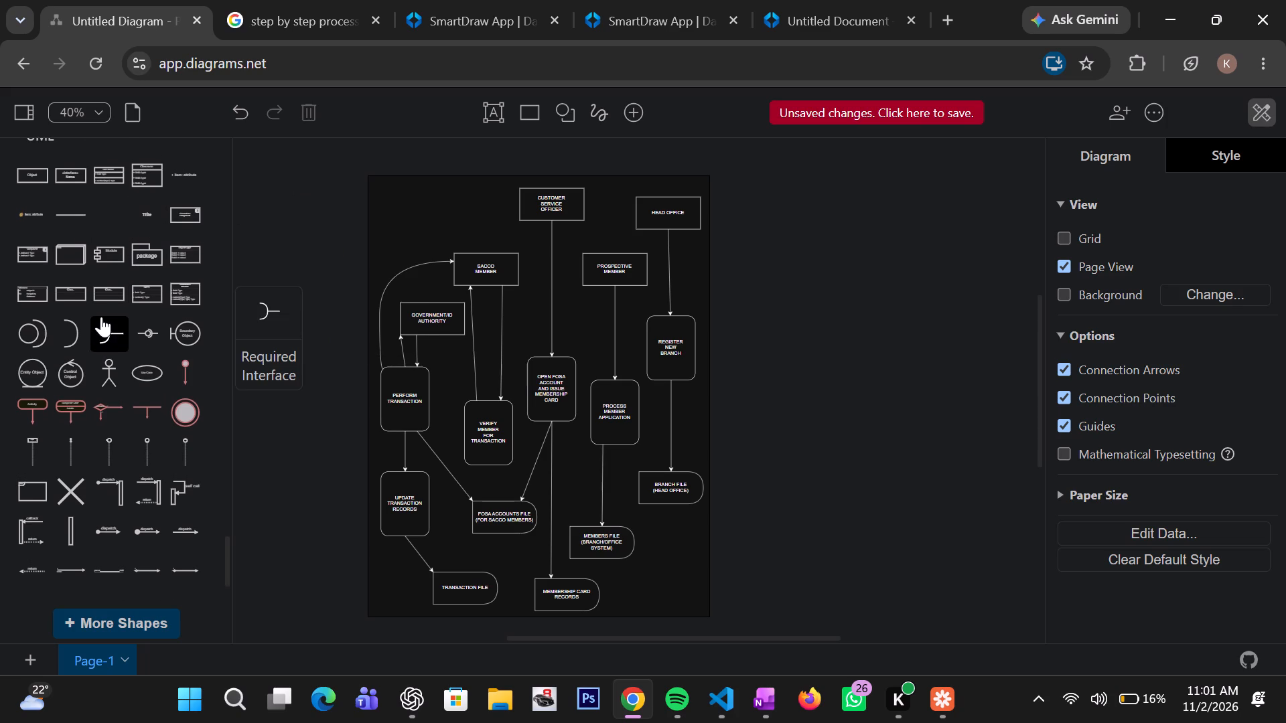
scroll(101, 317, "up", 2)
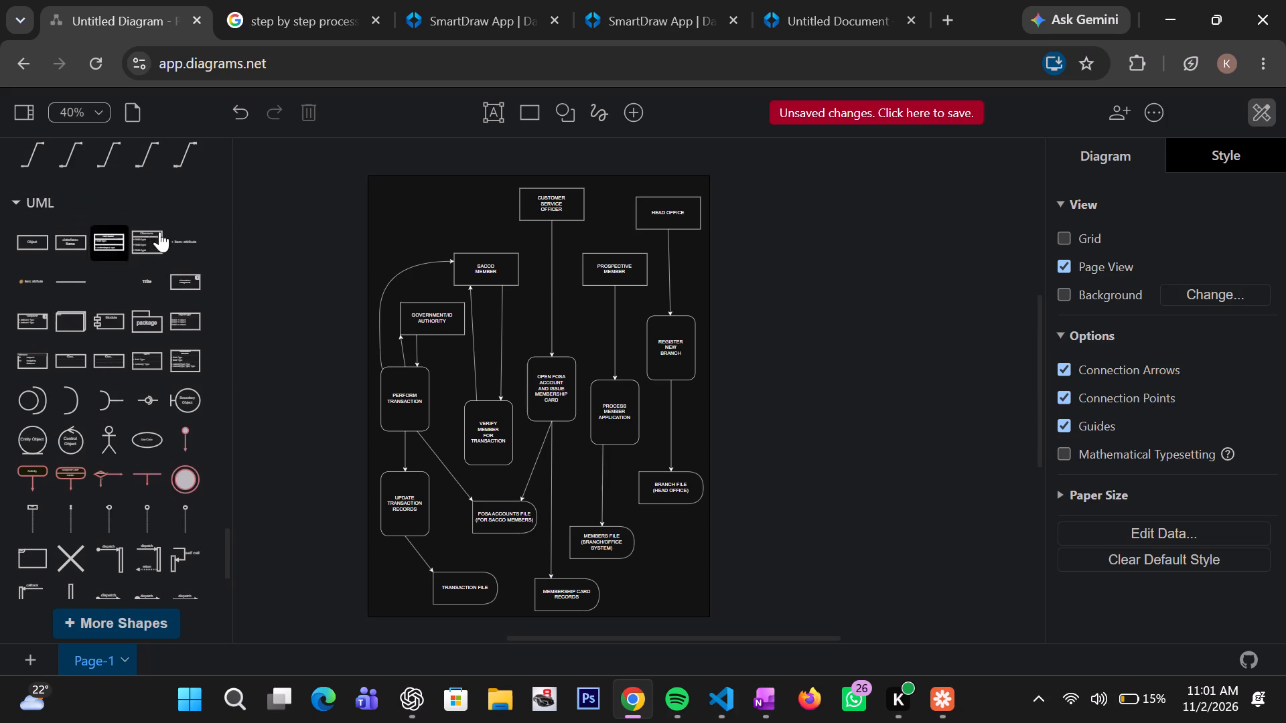
Look back through the Entity Relation, Flowchart, Arrows, Basic and Advanced collections for a suitable shape or connector.
scroll(166, 229, "up", 4)
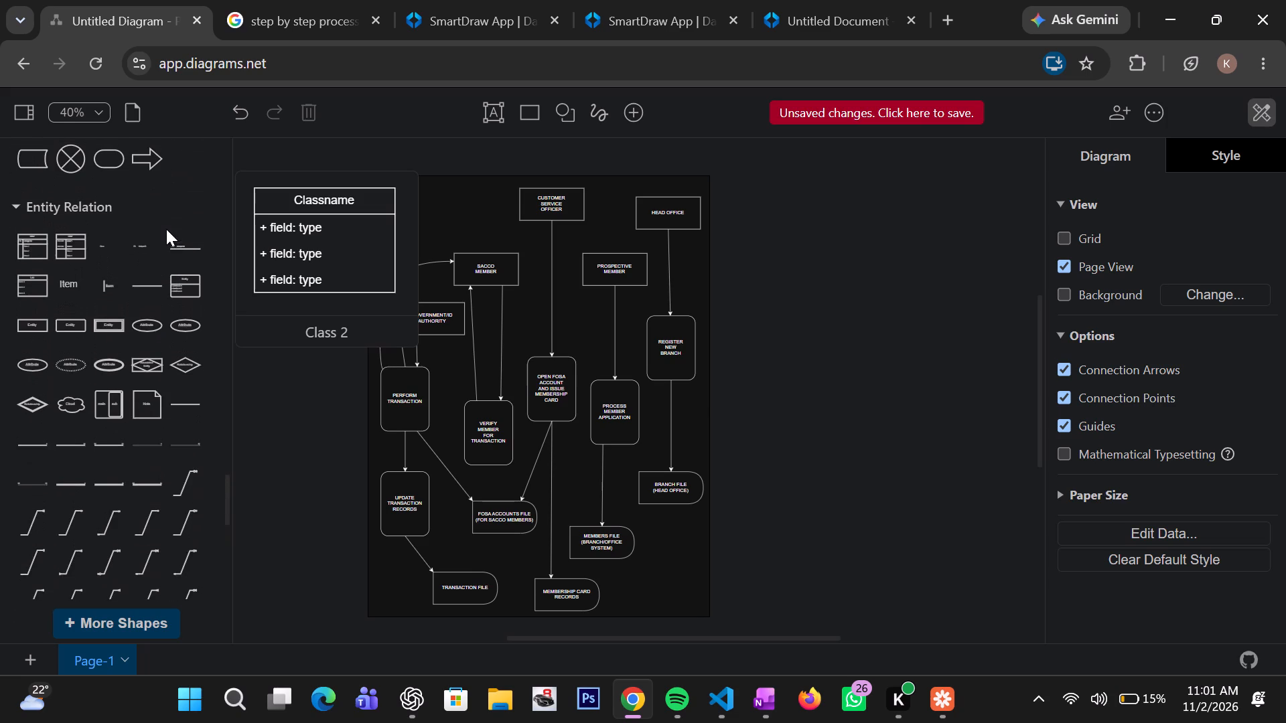
scroll(166, 229, "up", 4)
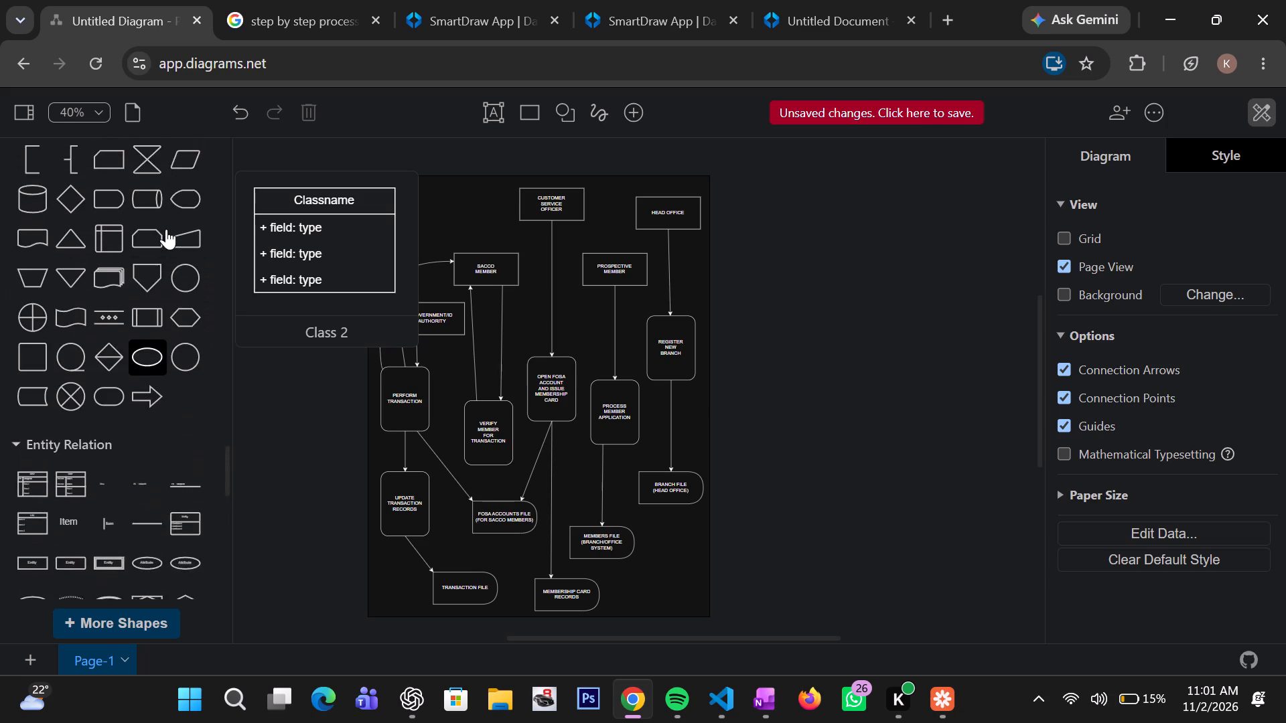
scroll(166, 229, "up", 4)
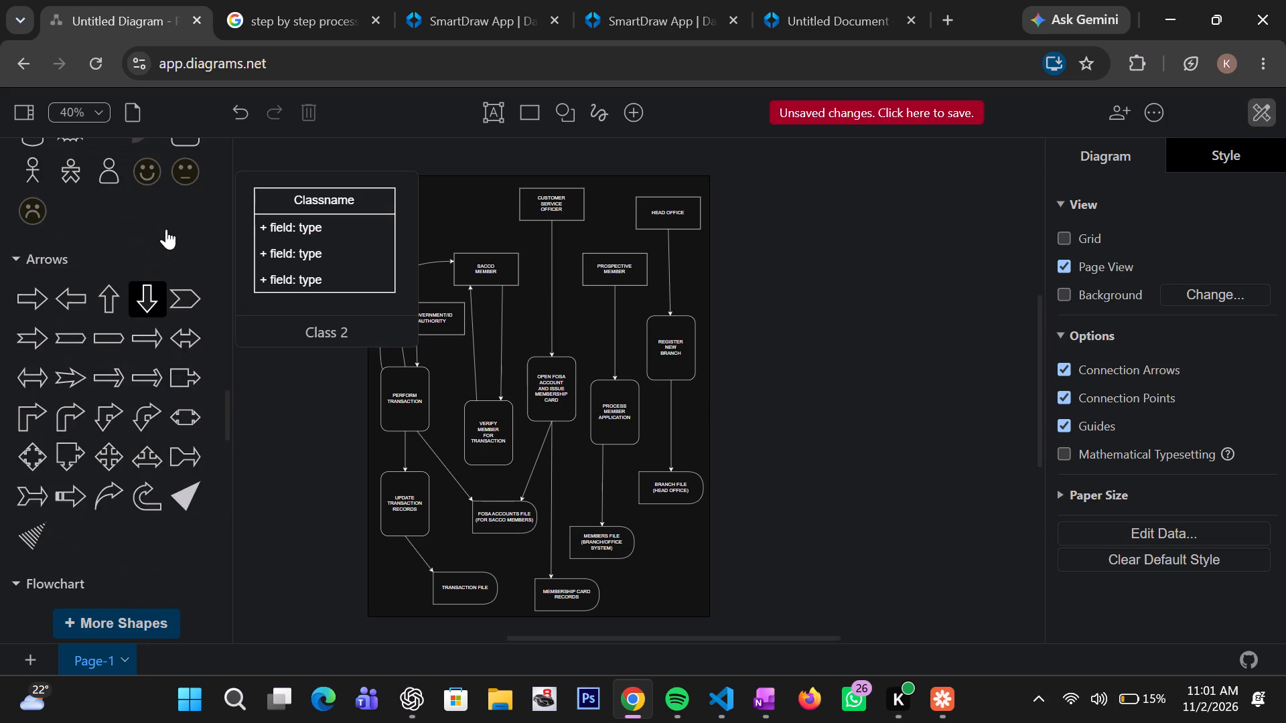
scroll(166, 229, "up", 3)
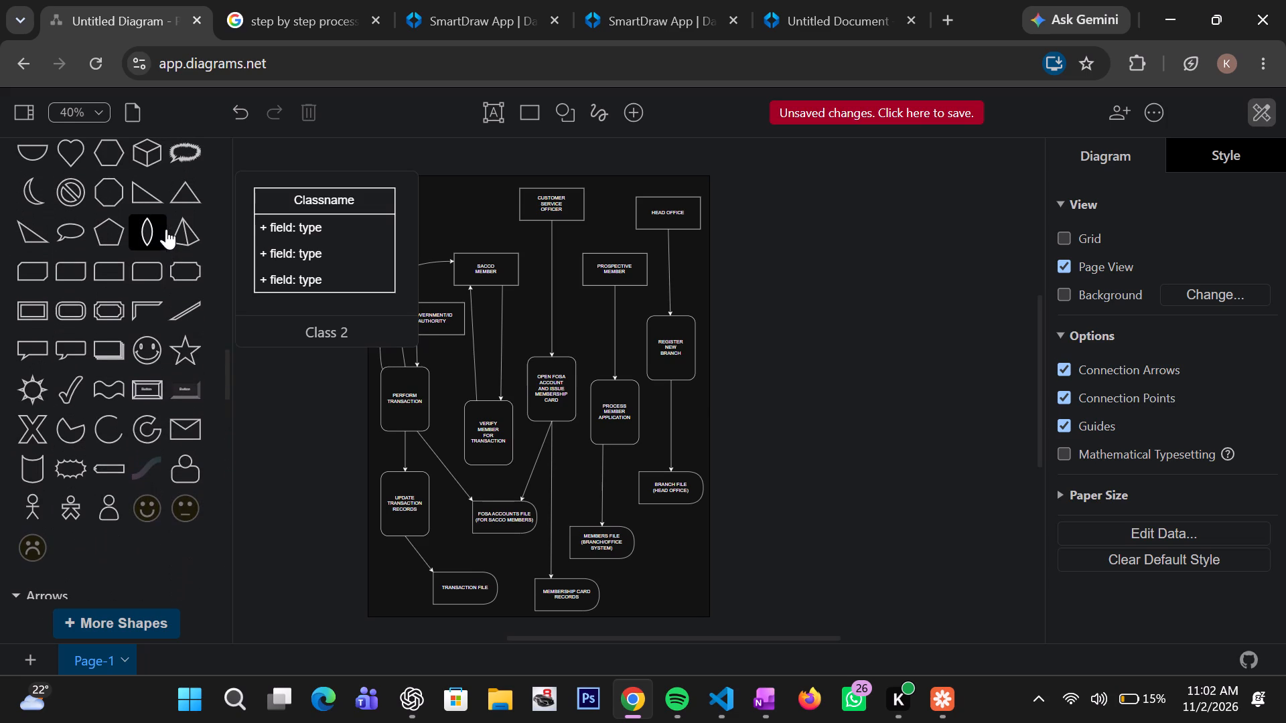
scroll(149, 341, "up", 2)
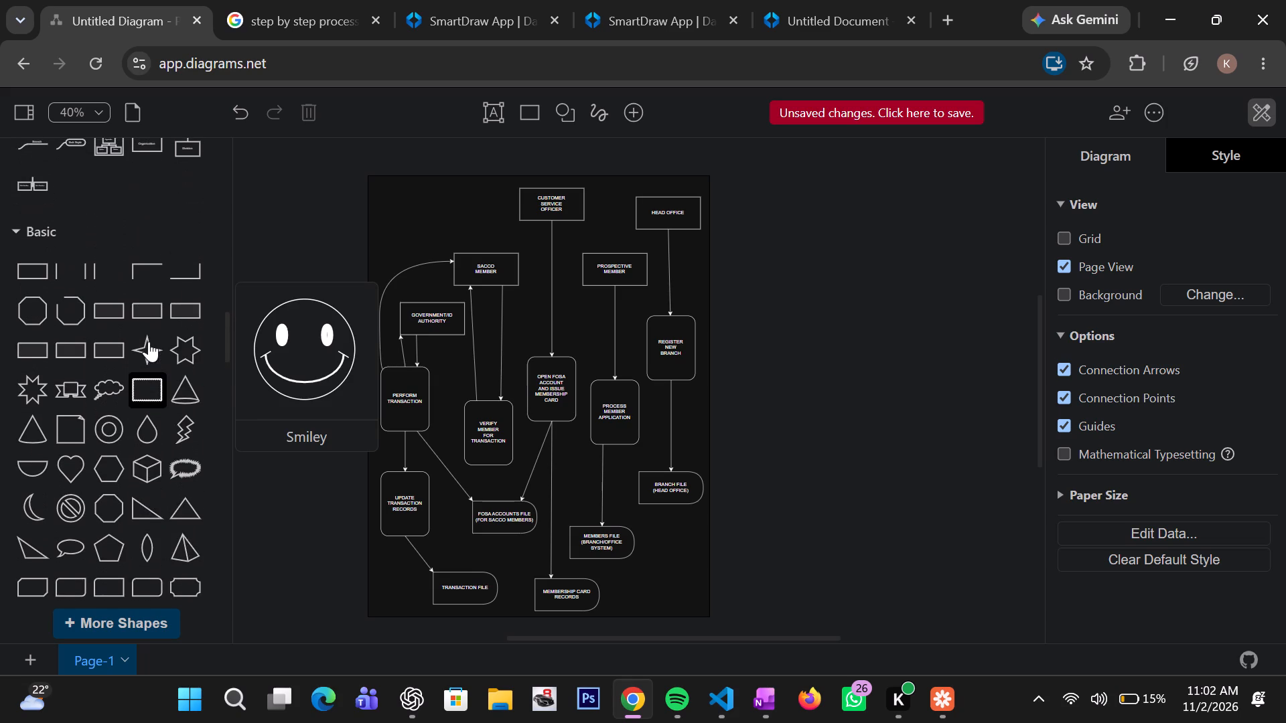
scroll(149, 341, "up", 3)
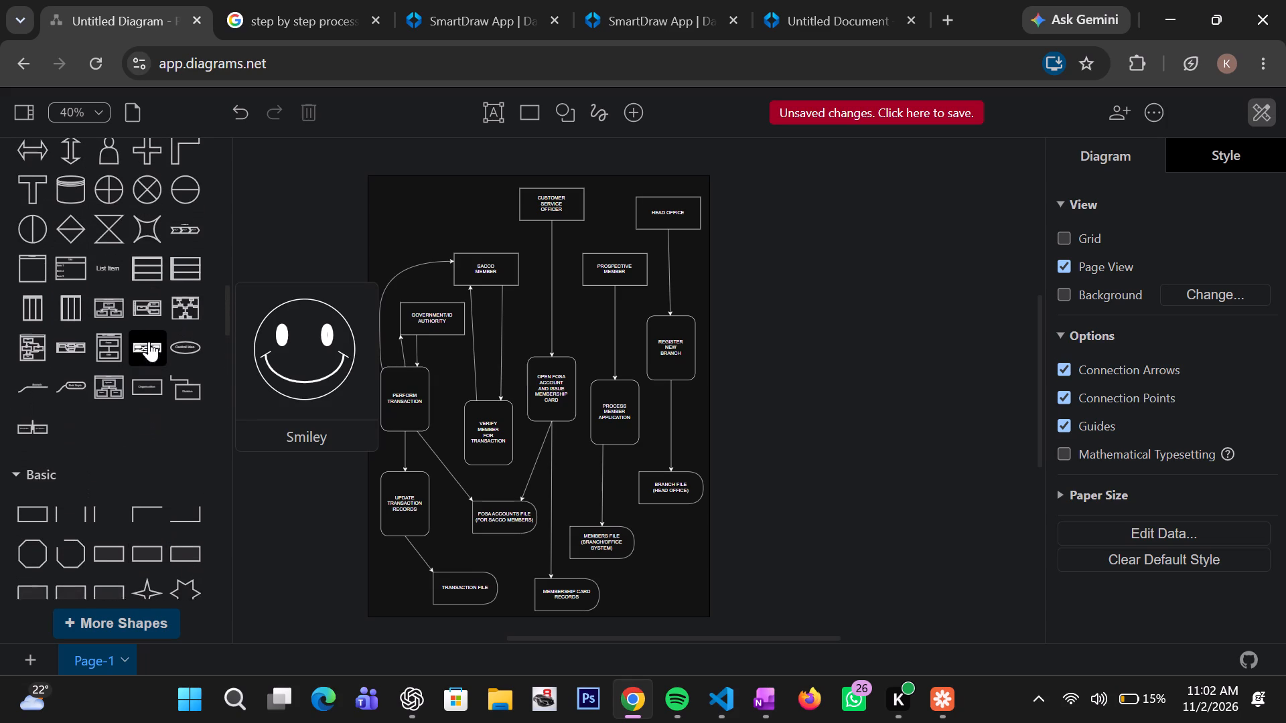
scroll(149, 341, "up", 3)
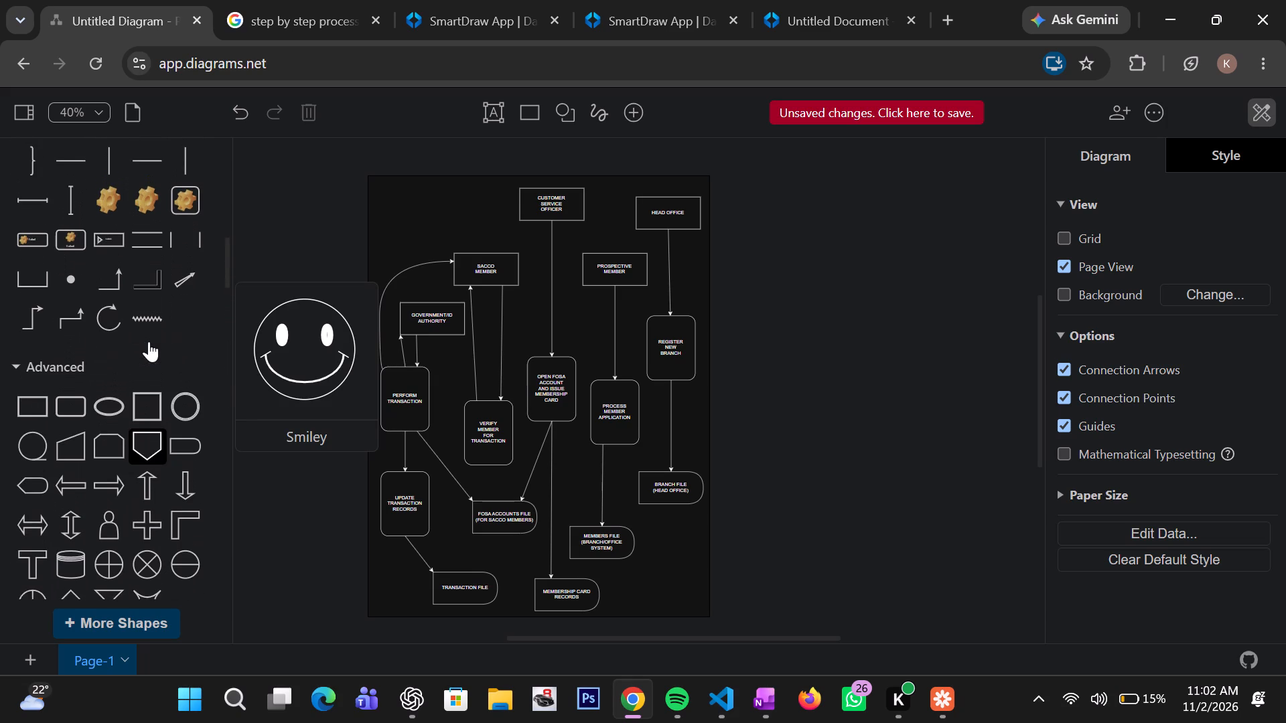
Look back through the Misc and General collections to the start of the shape library for a suitable shape.
scroll(149, 341, "up", 1)
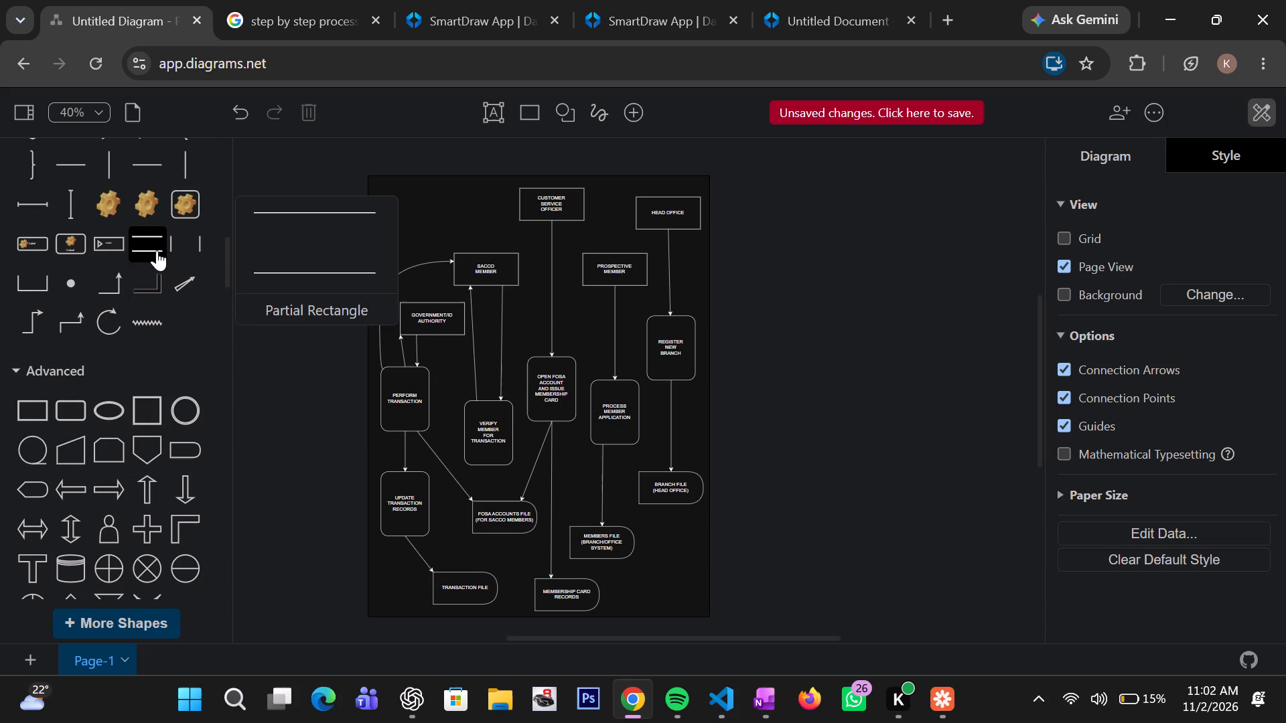
scroll(157, 250, "up", 2)
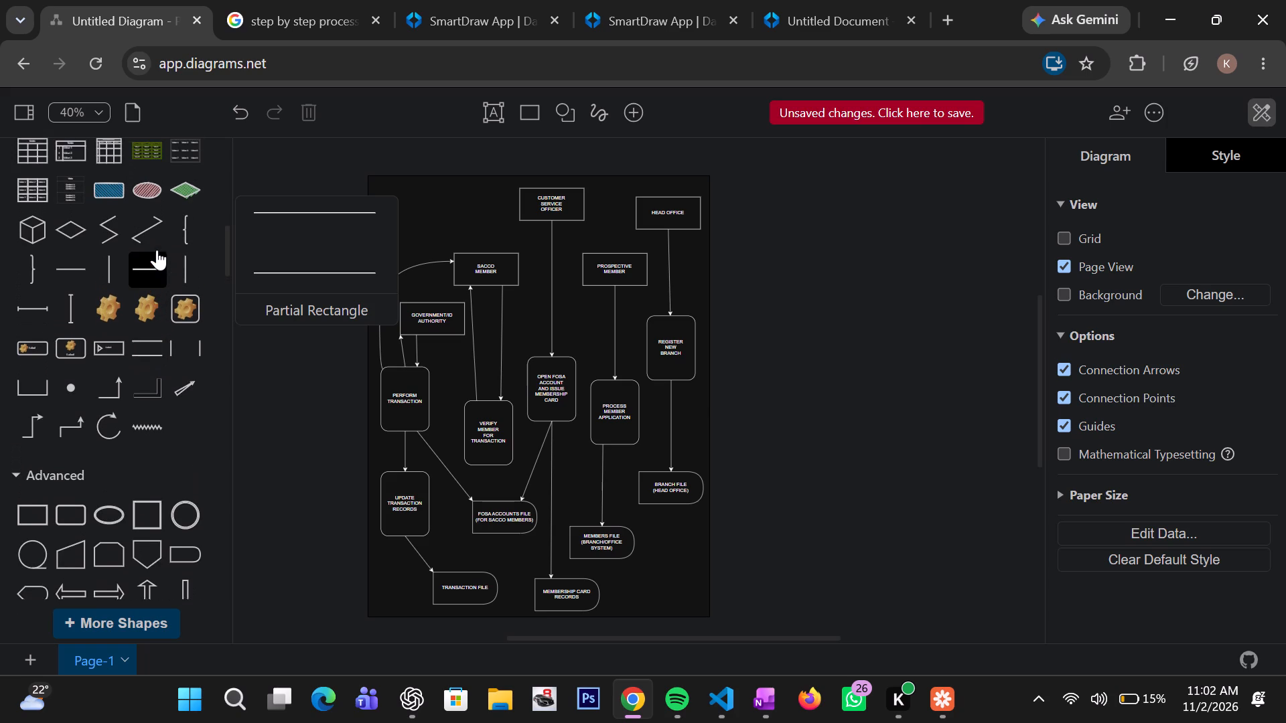
scroll(157, 250, "up", 2)
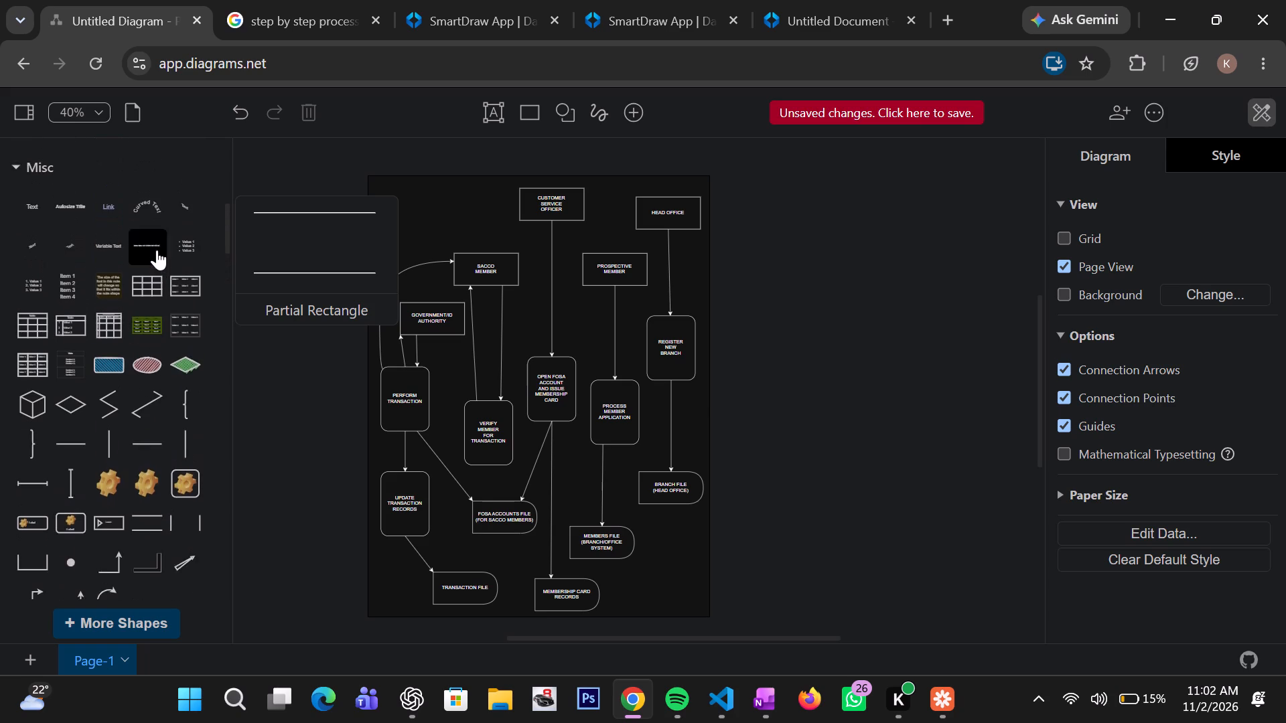
scroll(157, 250, "up", 3)
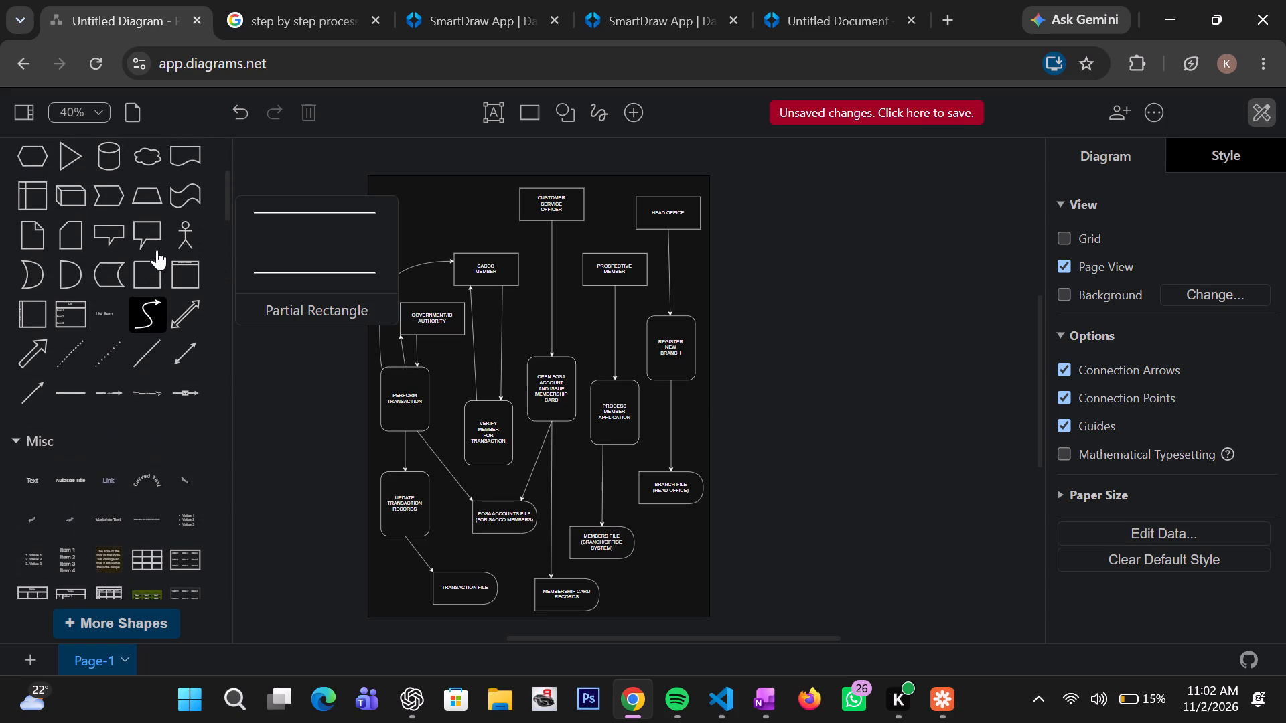
scroll(157, 250, "up", 3)
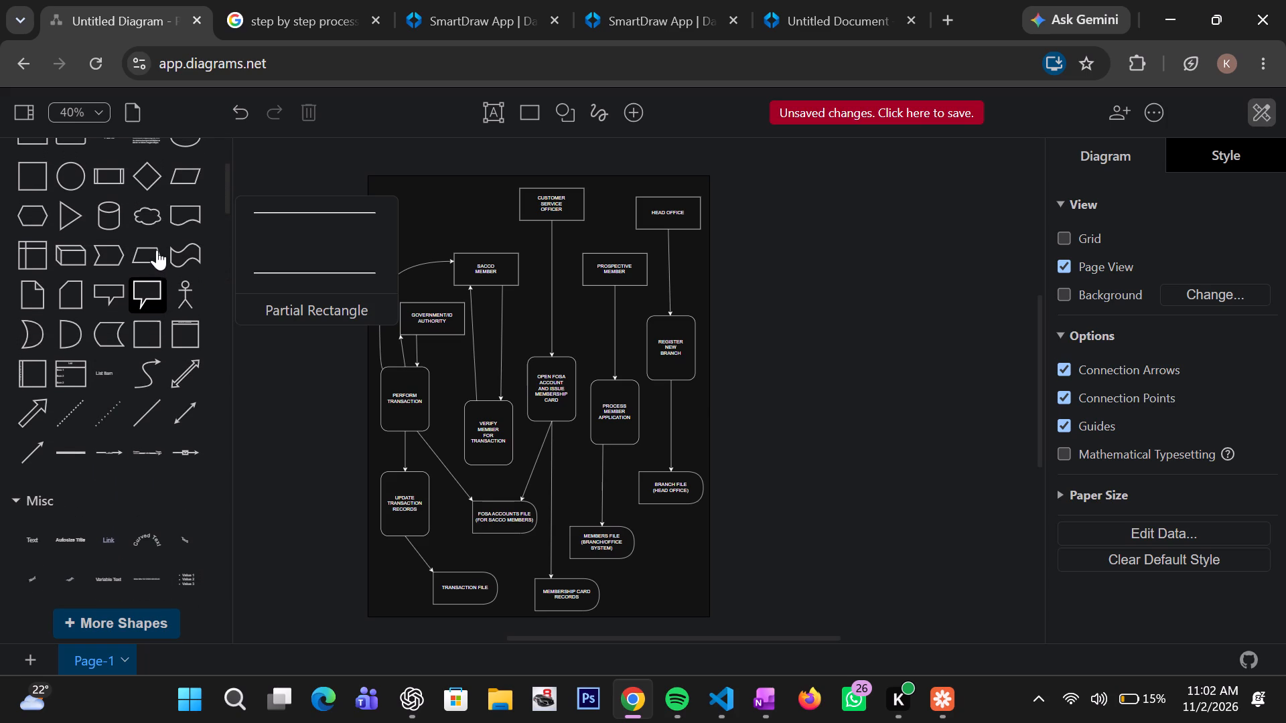
scroll(157, 250, "up", 2)
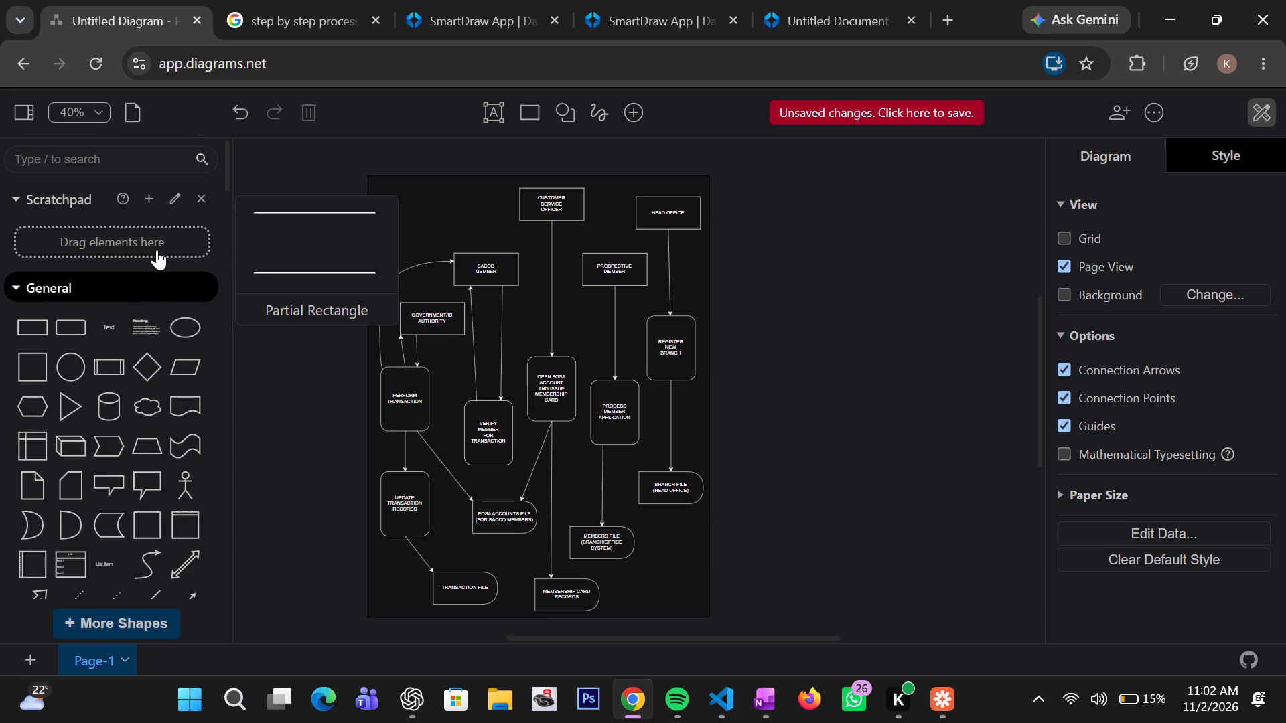
scroll(157, 250, "up", 1)
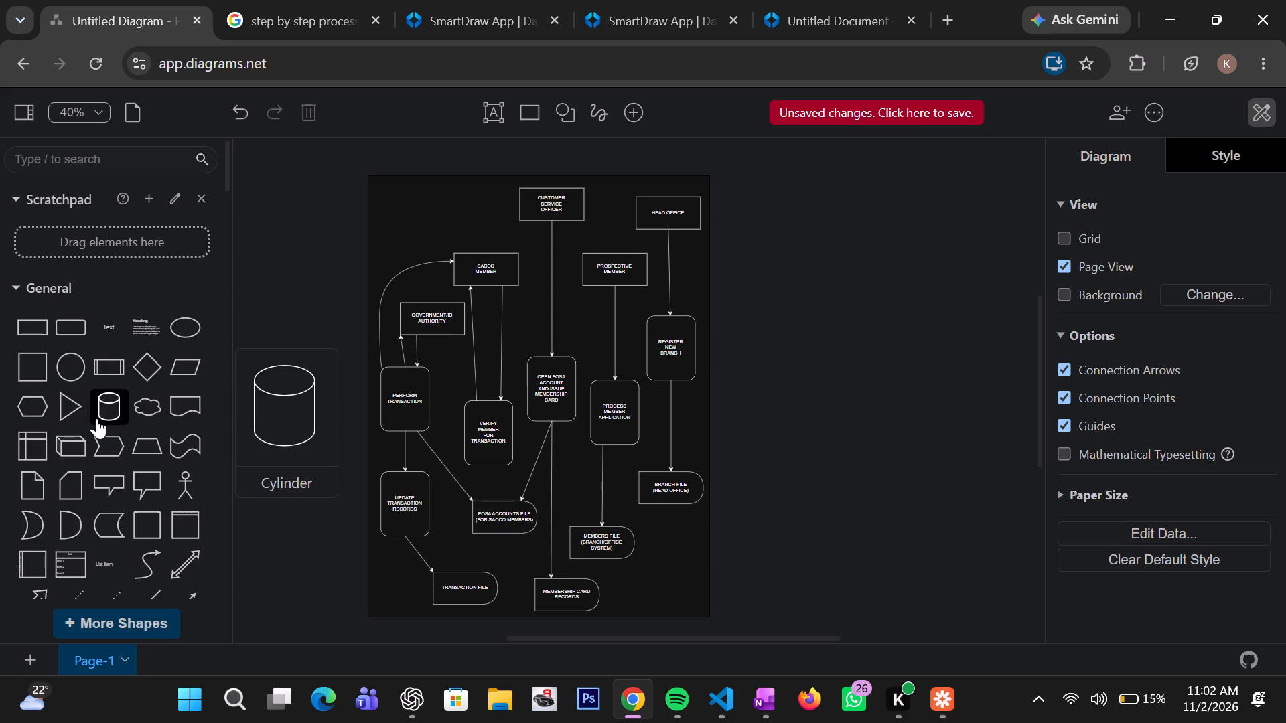
Examine the General and Misc collections again for a shape or connector that suits the diagram.
scroll(115, 468, "down", 1)
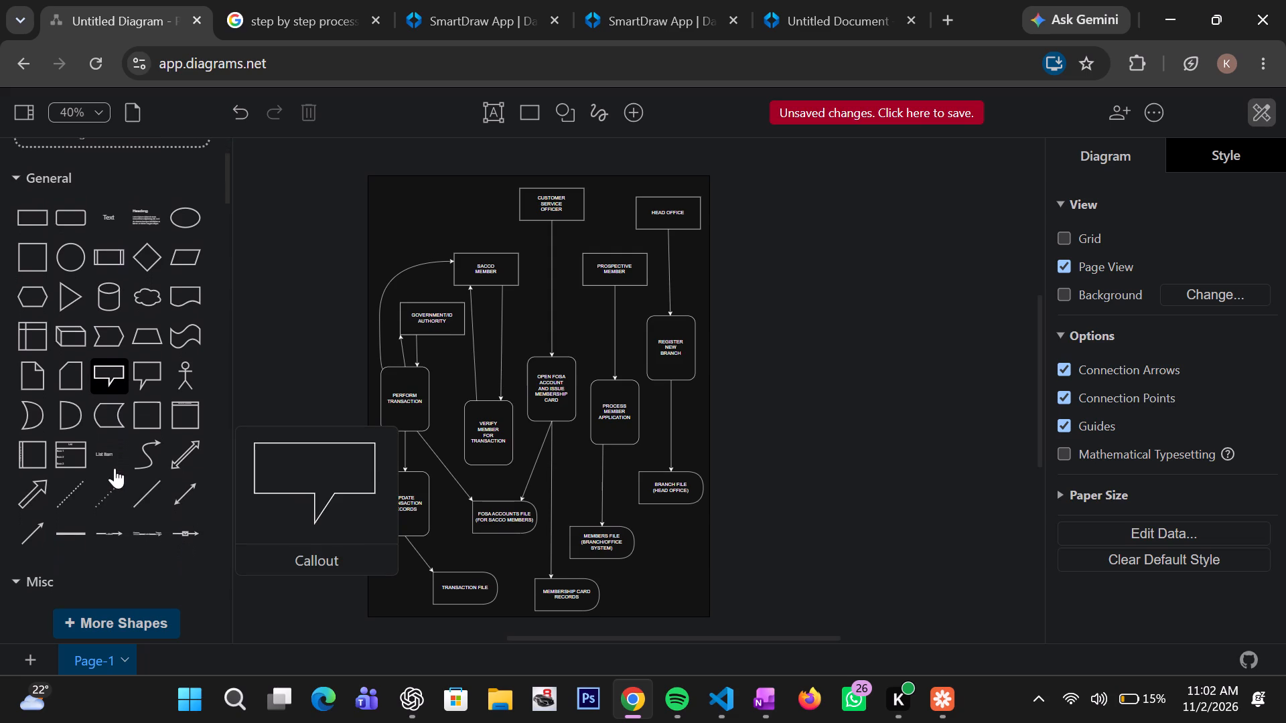
scroll(115, 468, "down", 6)
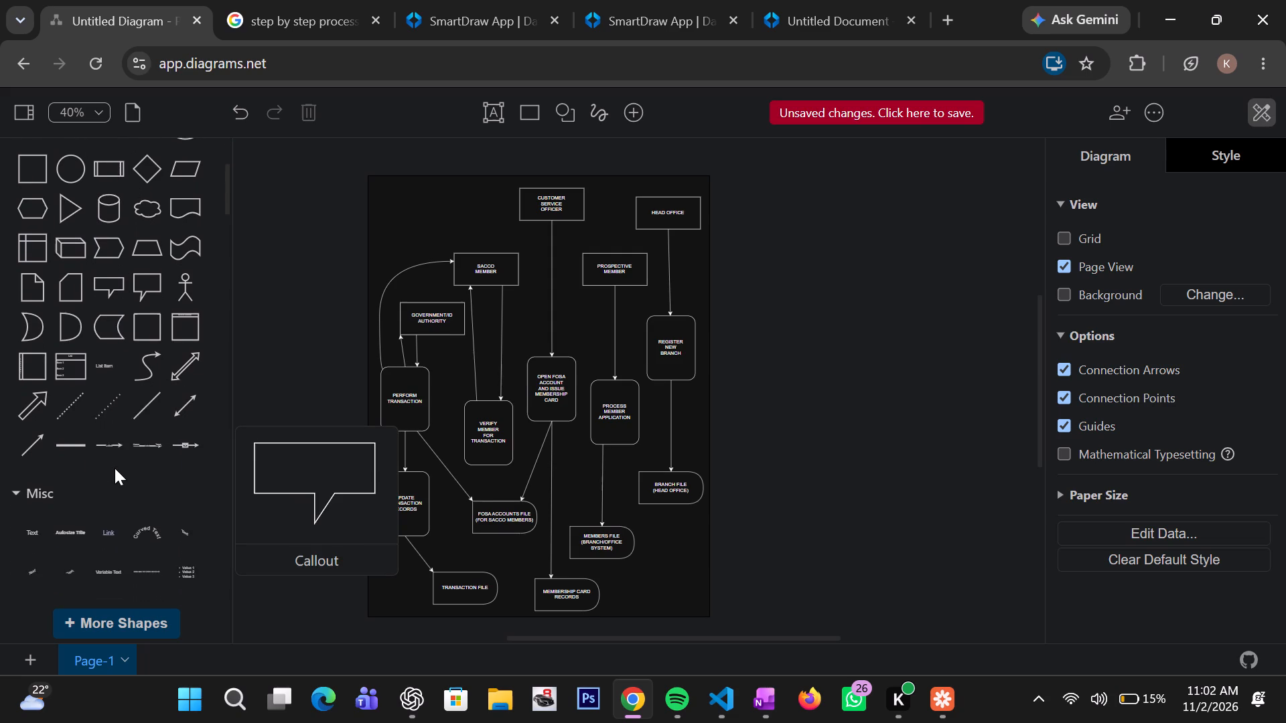
scroll(115, 468, "down", 4)
scroll(115, 468, "up", 1)
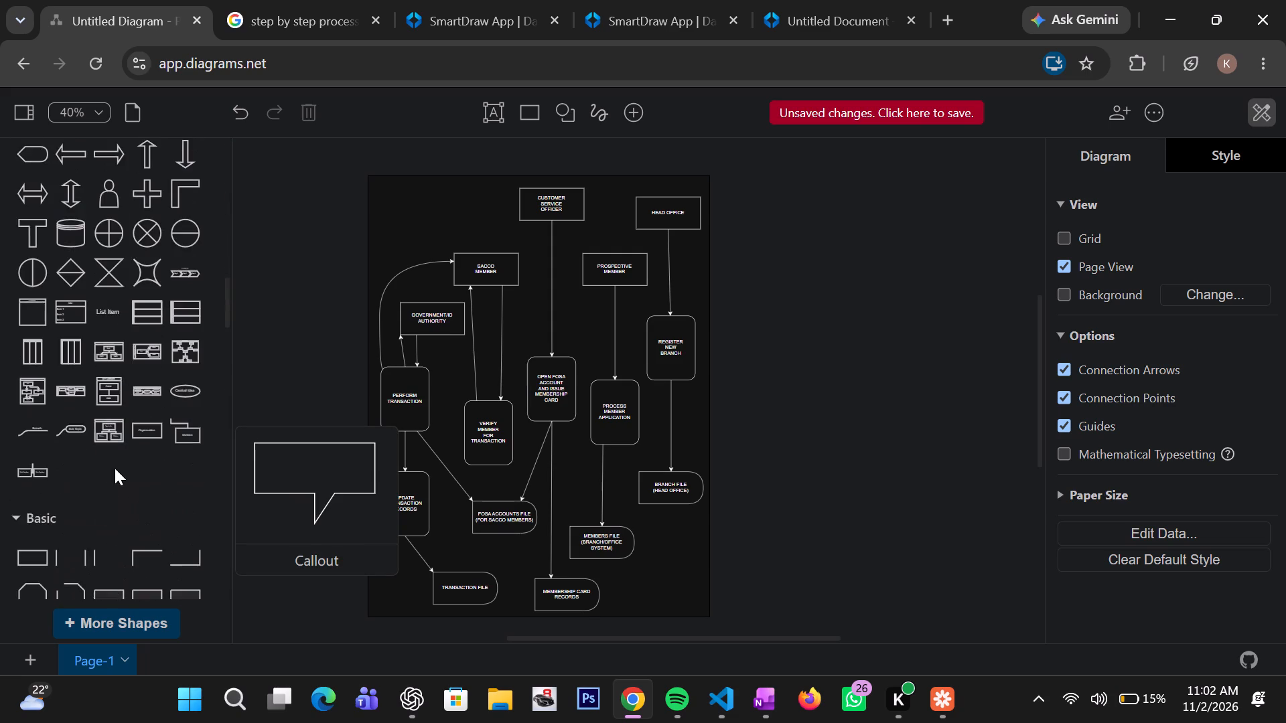
scroll(115, 468, "up", 2)
scroll(115, 468, "down", 1)
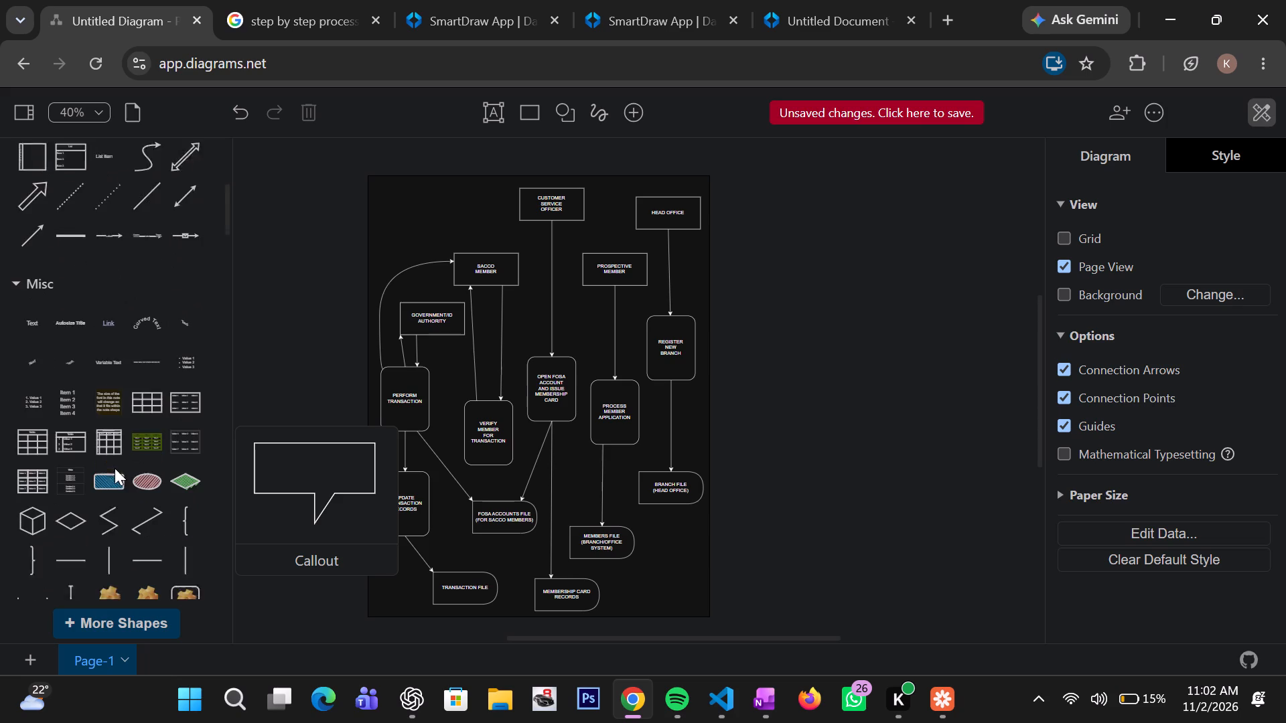
scroll(115, 468, "down", 2)
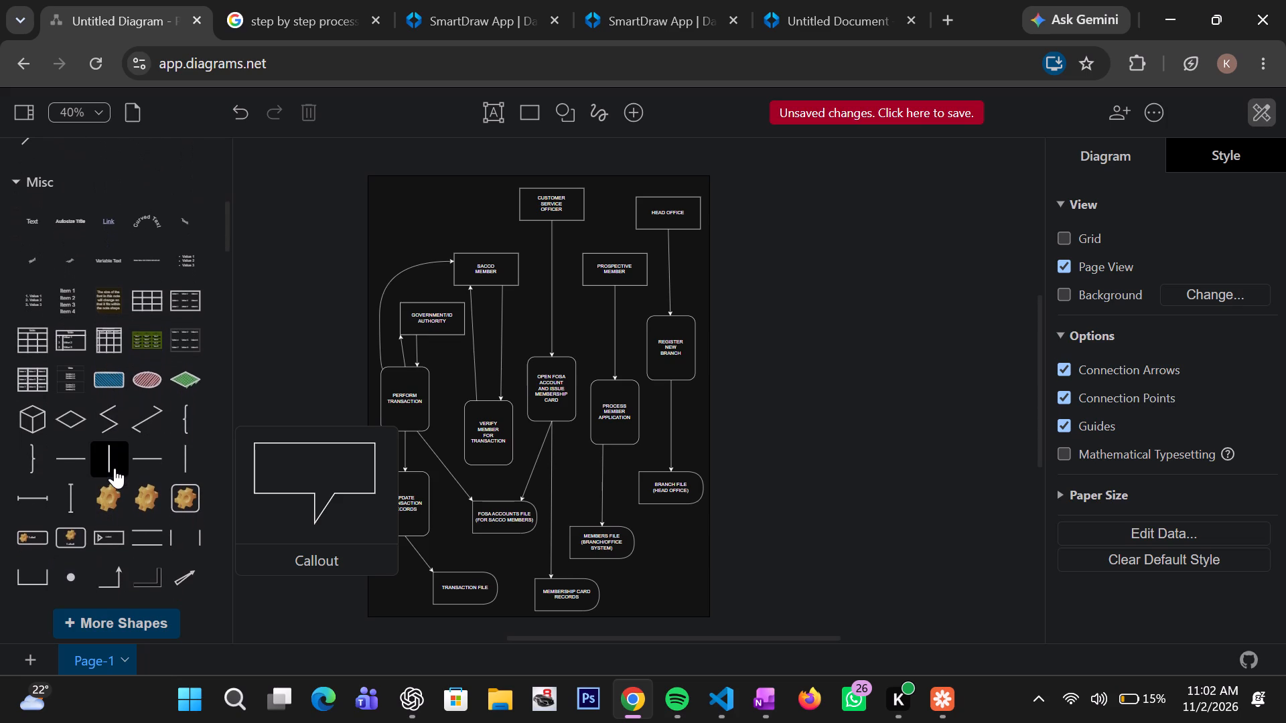
scroll(115, 468, "down", 1)
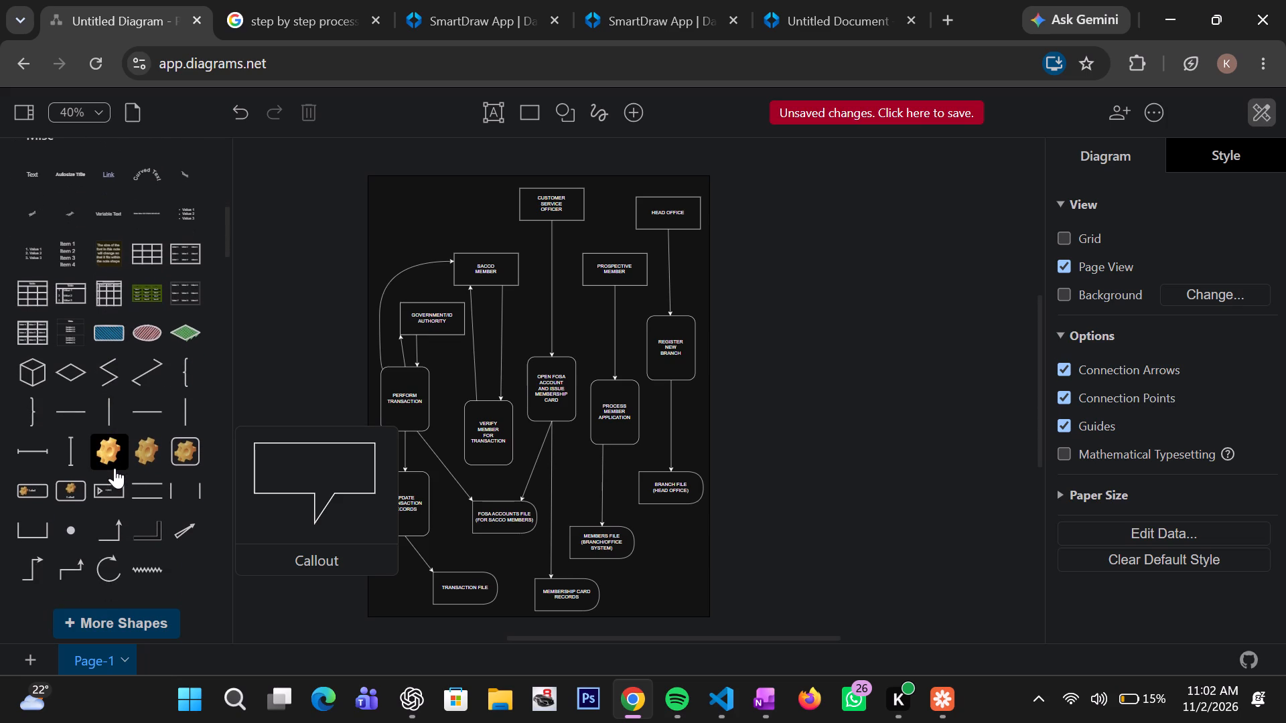
scroll(115, 468, "down", 1)
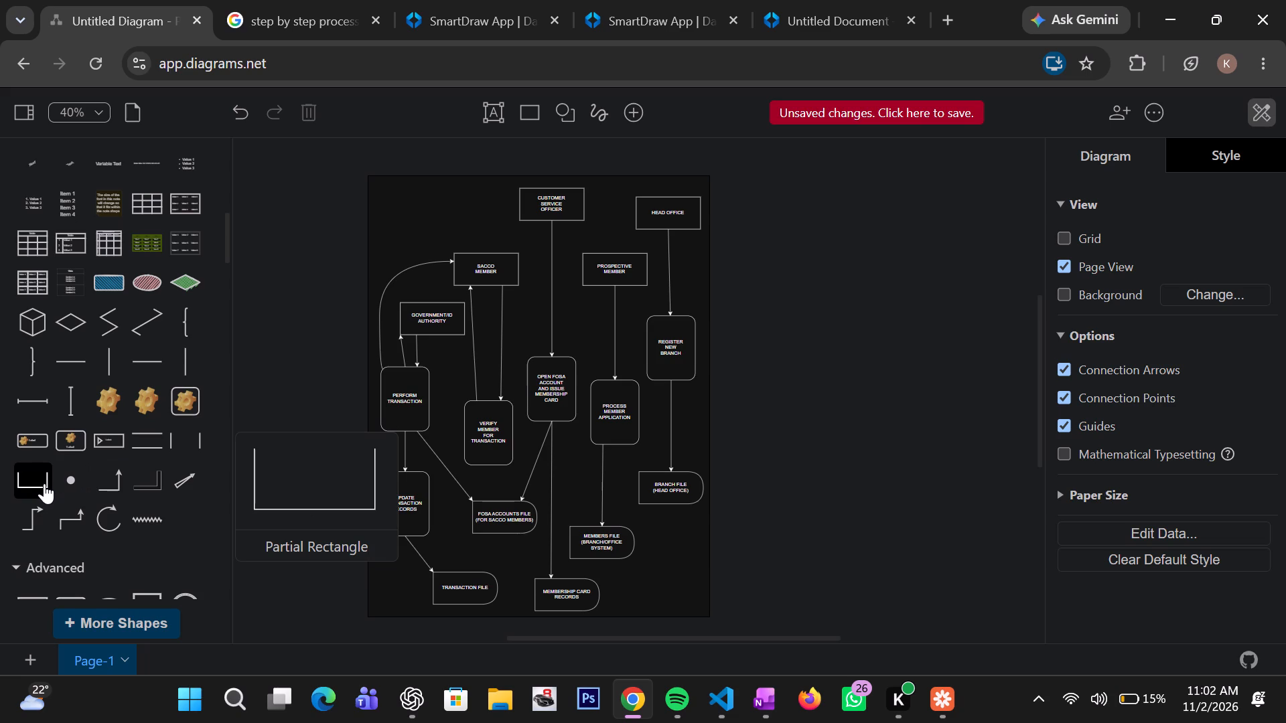
Examine the Advanced and Basic collections down to the start of Arrows for a suitable shape.
scroll(44, 483, "down", 2)
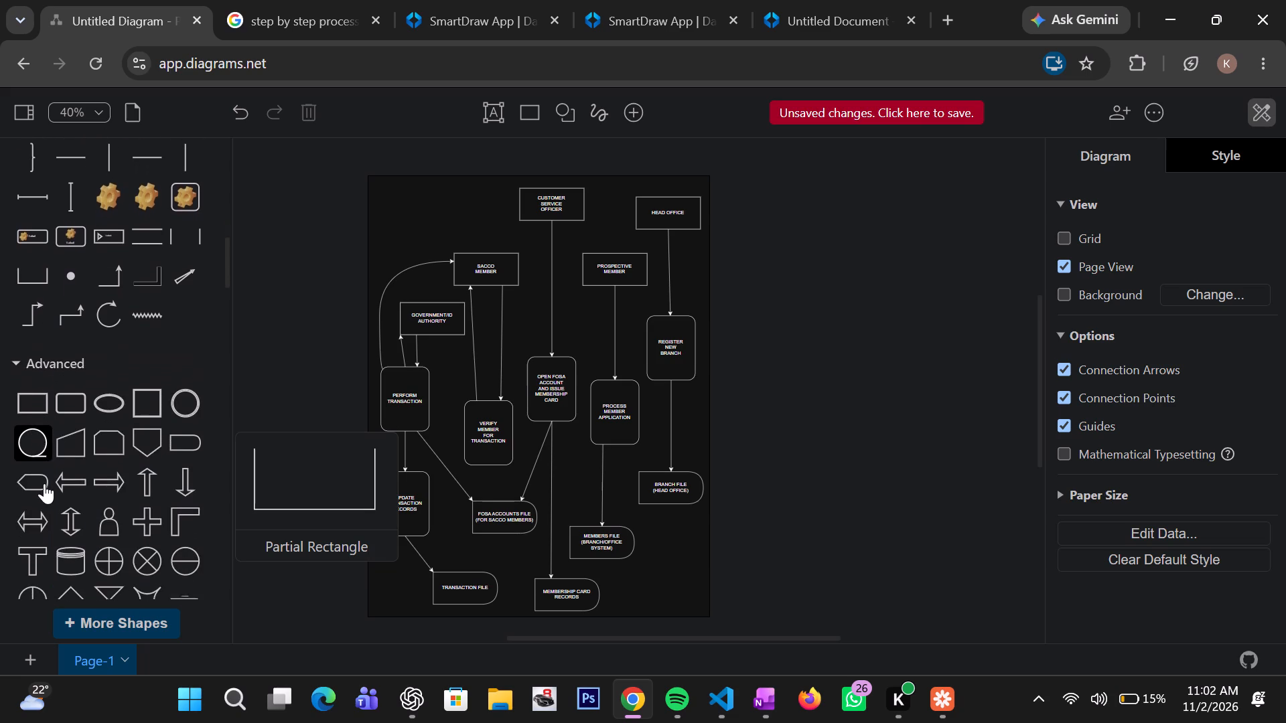
scroll(44, 483, "down", 2)
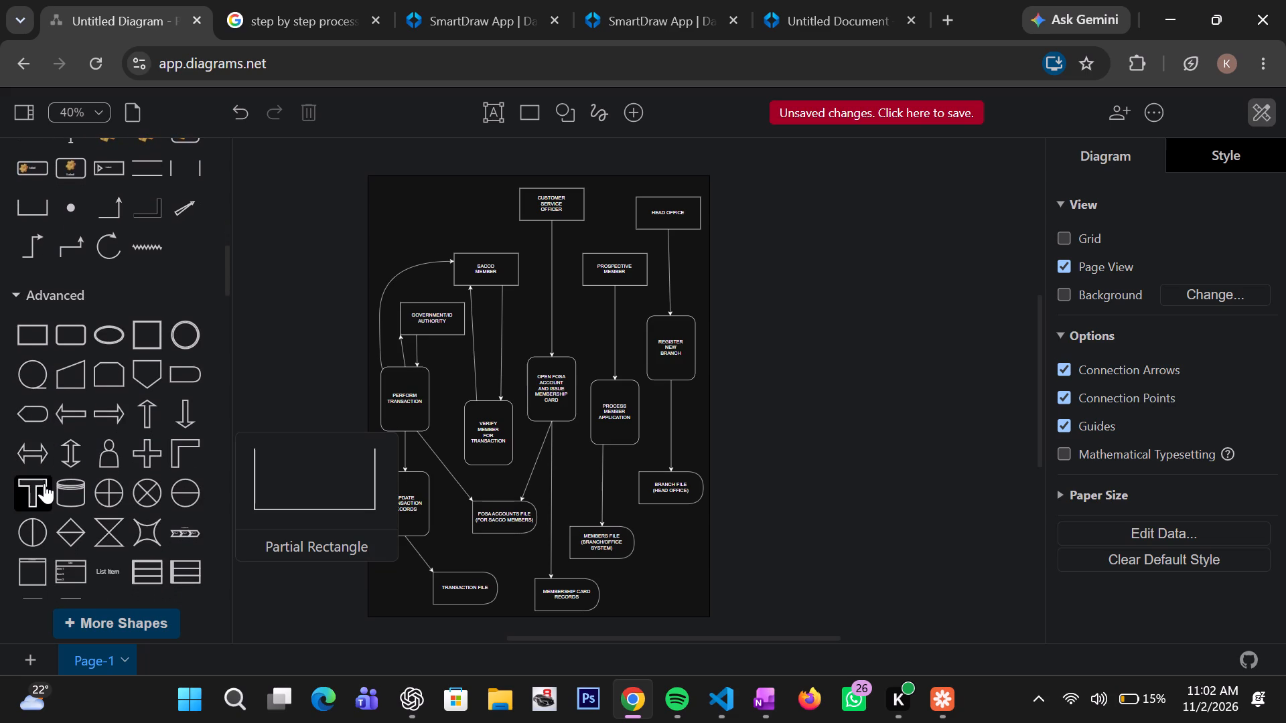
scroll(44, 483, "down", 2)
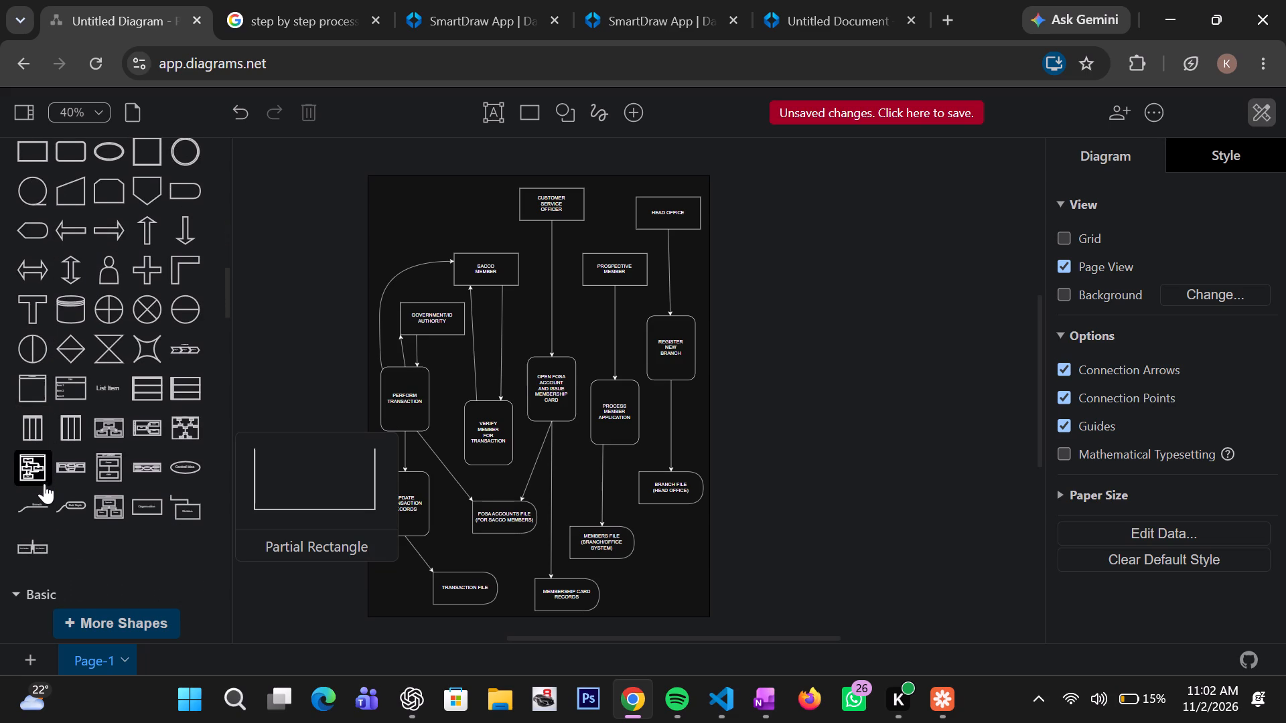
scroll(44, 483, "down", 2)
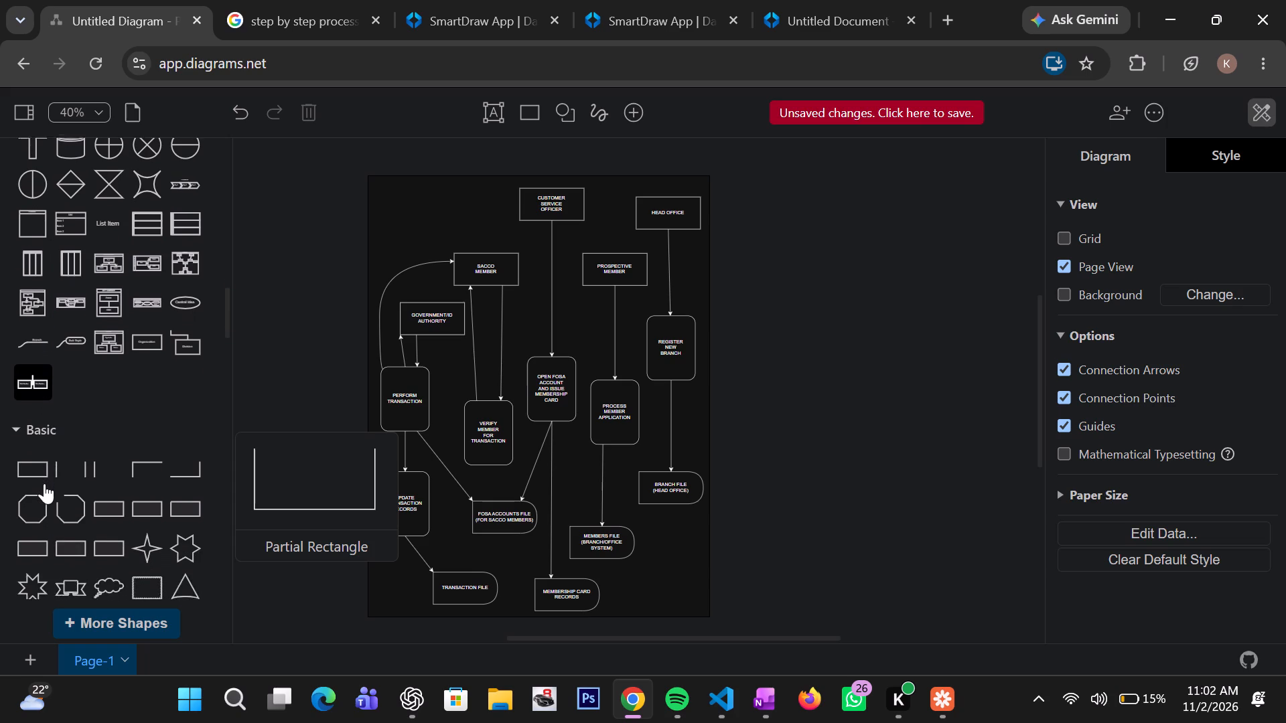
scroll(44, 483, "down", 2)
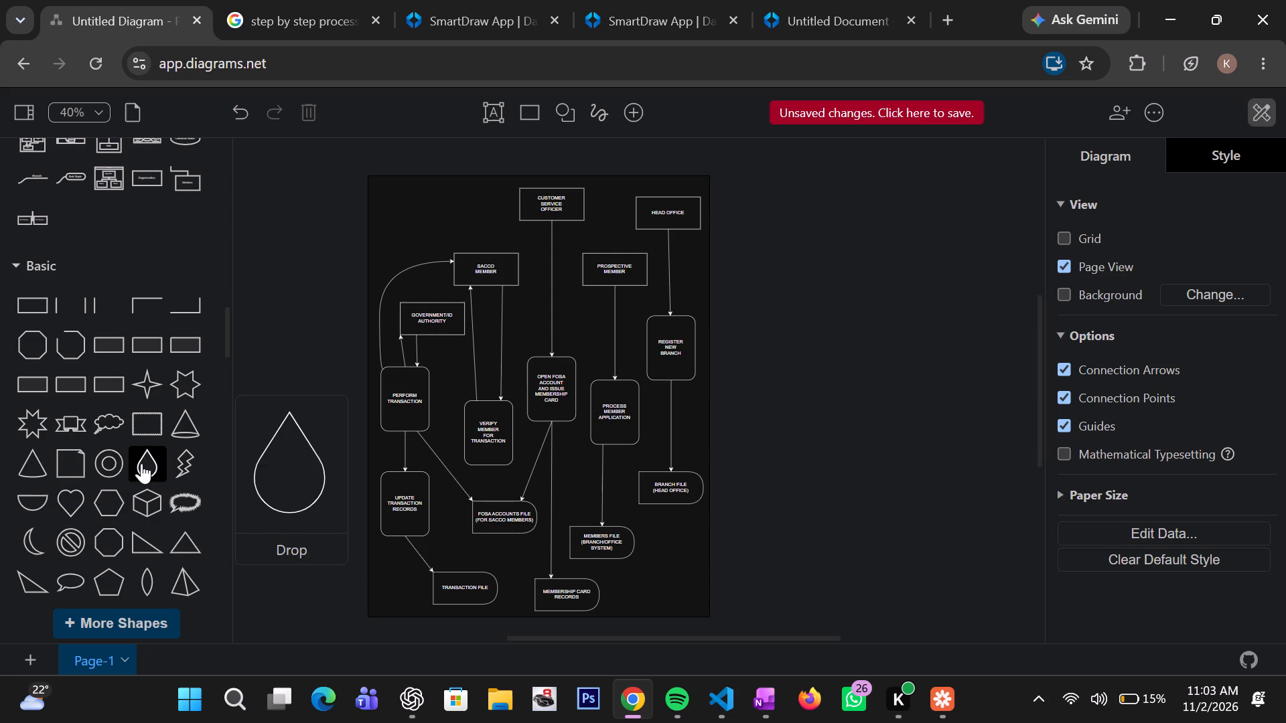
scroll(121, 470, "down", 1)
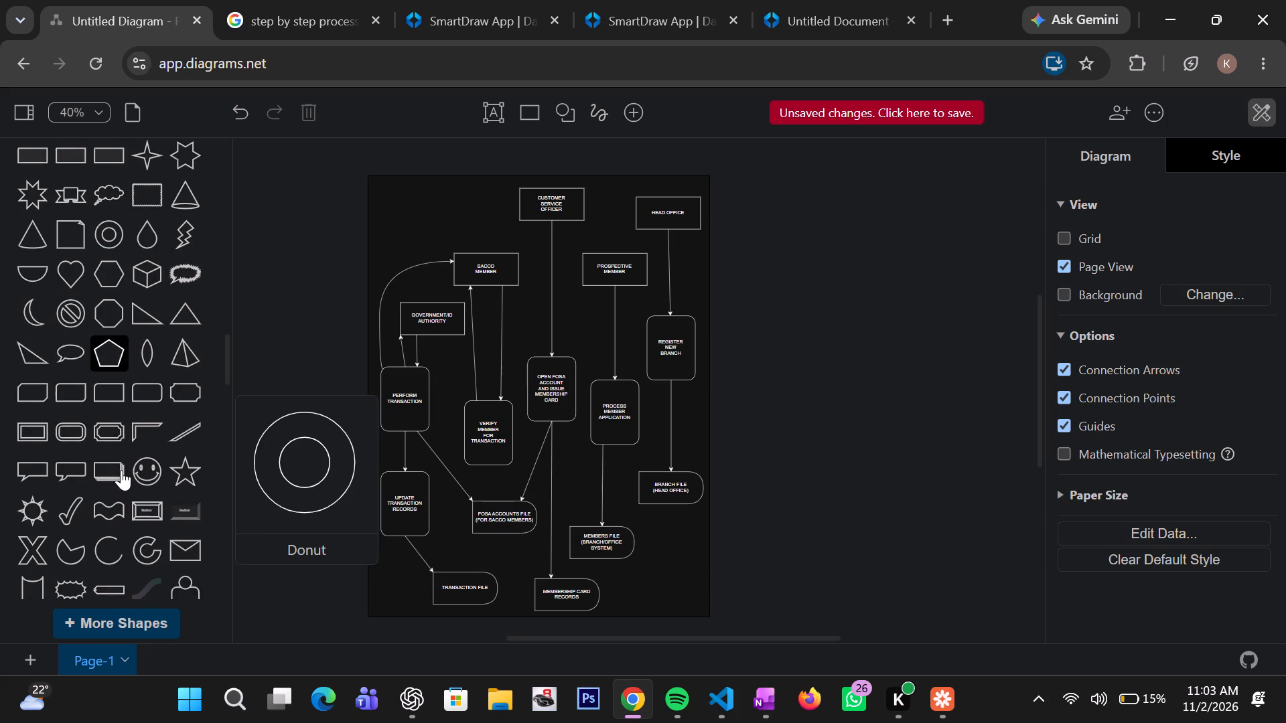
scroll(121, 470, "down", 2)
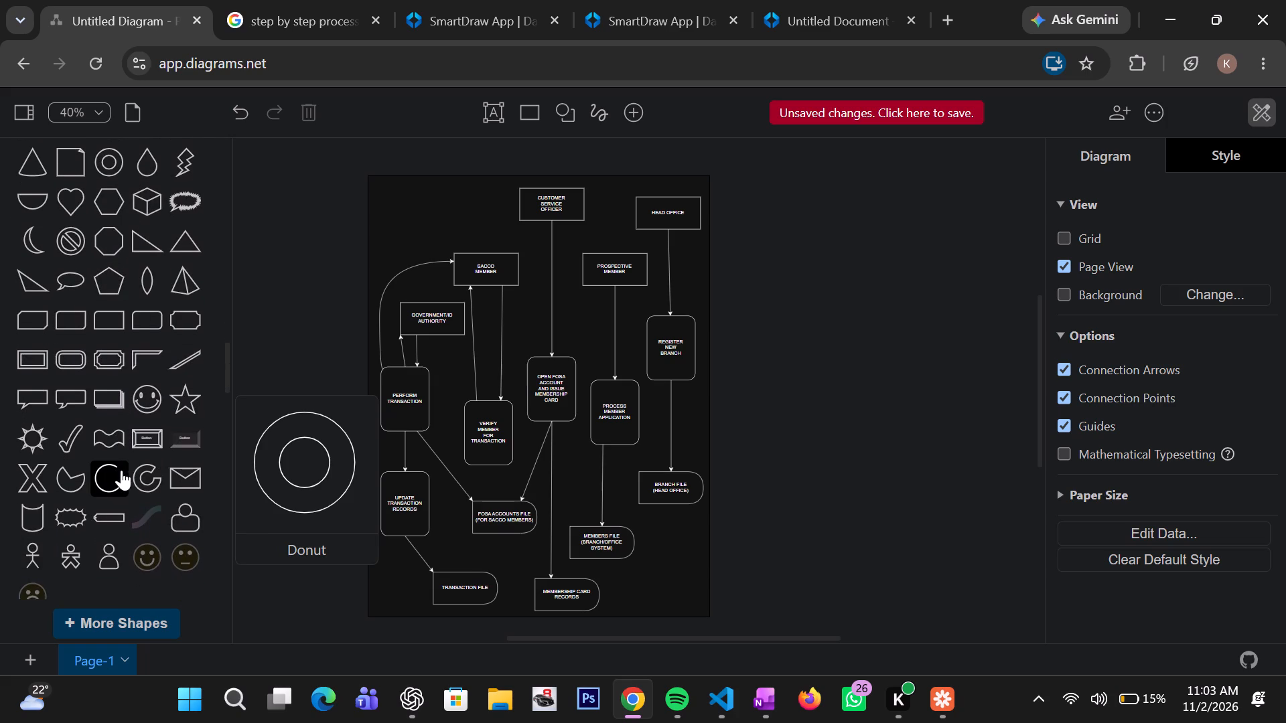
scroll(121, 470, "down", 2)
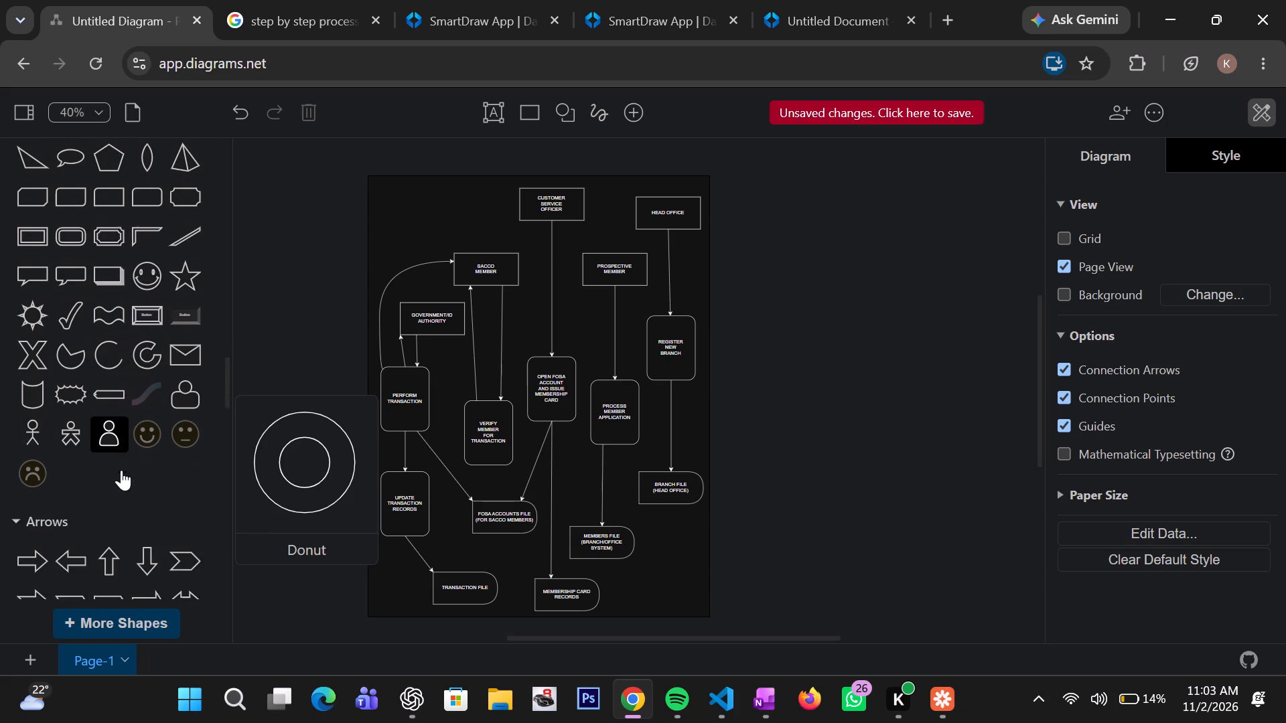
Examine the Arrows, Flowchart and Entity Relation collections for a shape or connector that suits the diagram.
scroll(121, 470, "down", 2)
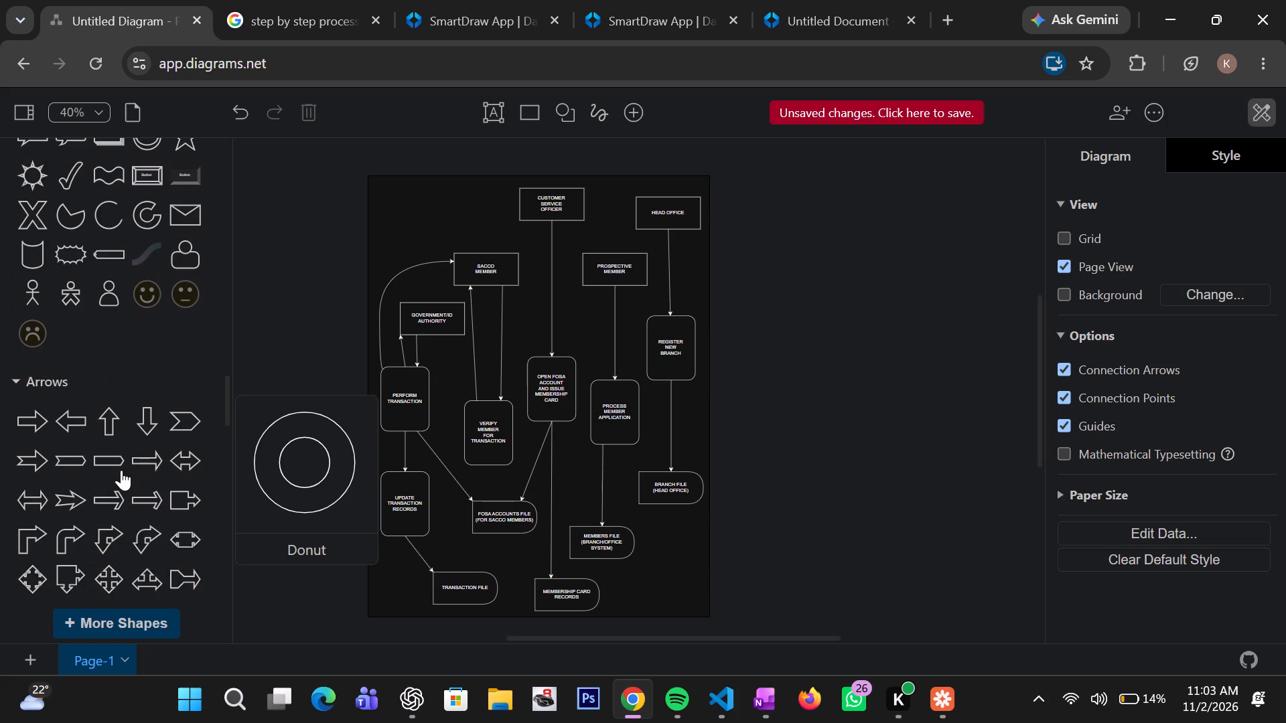
scroll(121, 470, "down", 1)
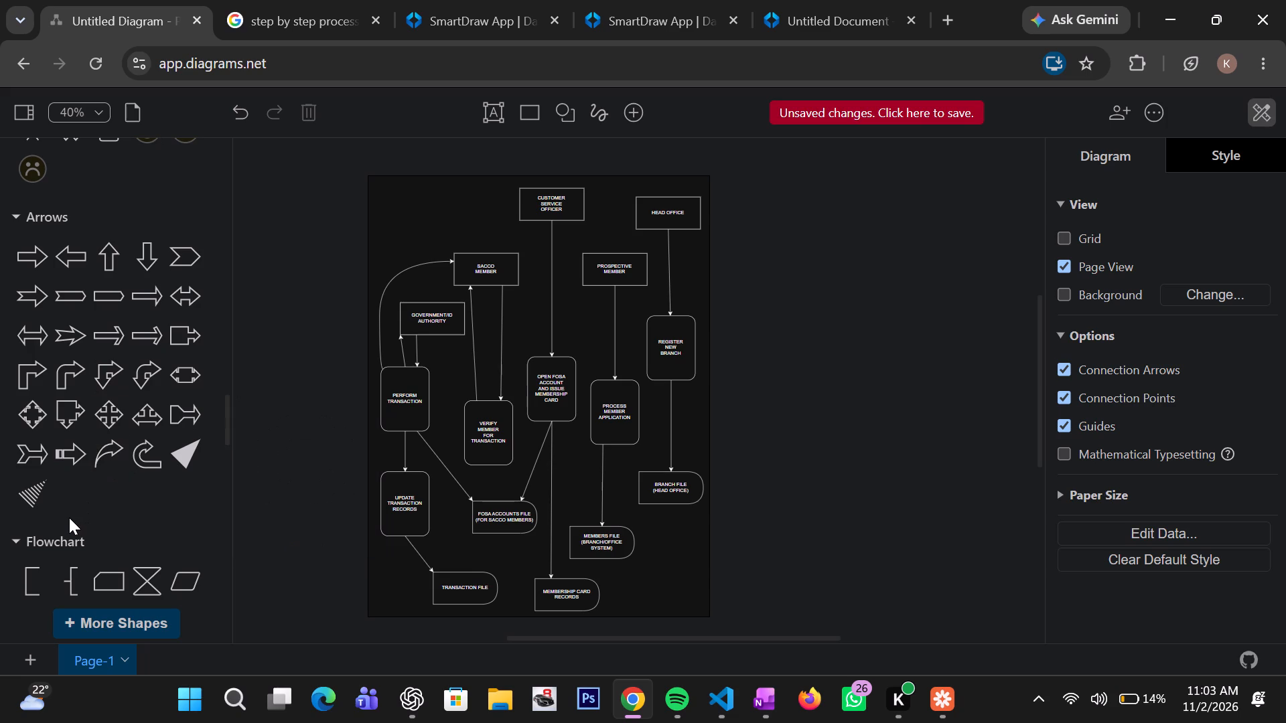
scroll(114, 472, "down", 2)
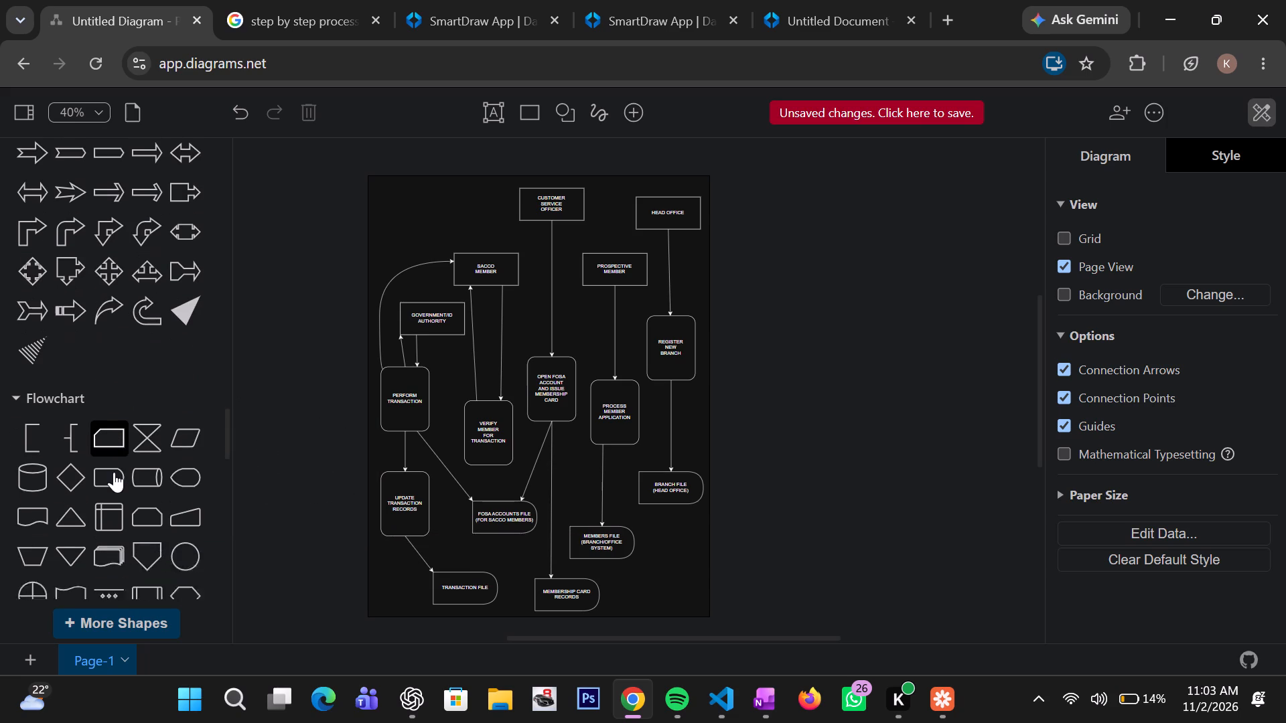
scroll(114, 472, "down", 2)
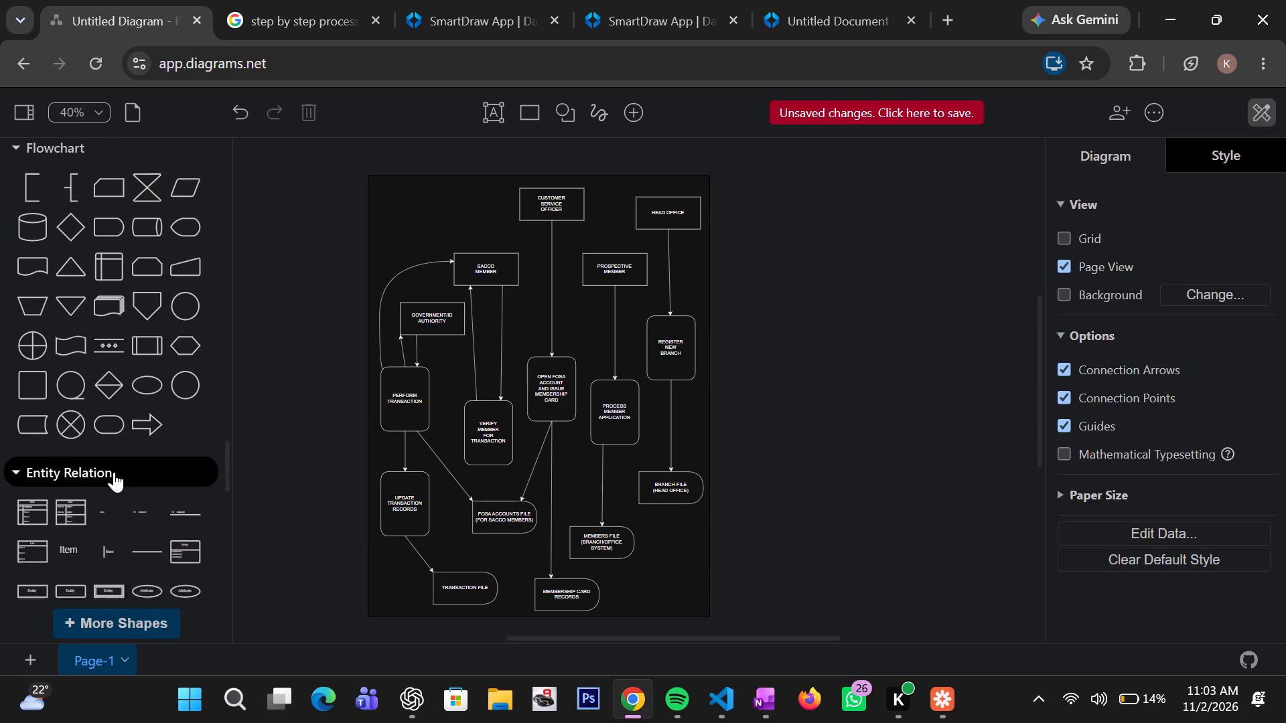
scroll(114, 472, "down", 2)
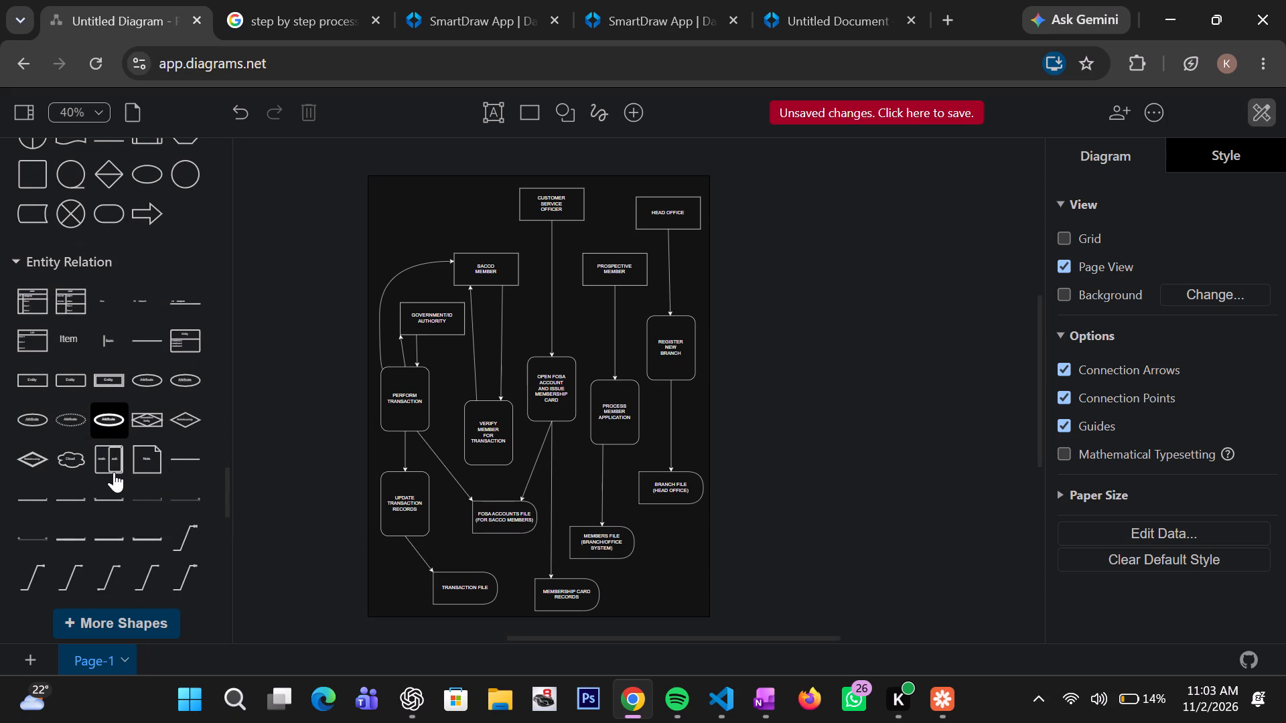
scroll(114, 472, "down", 1)
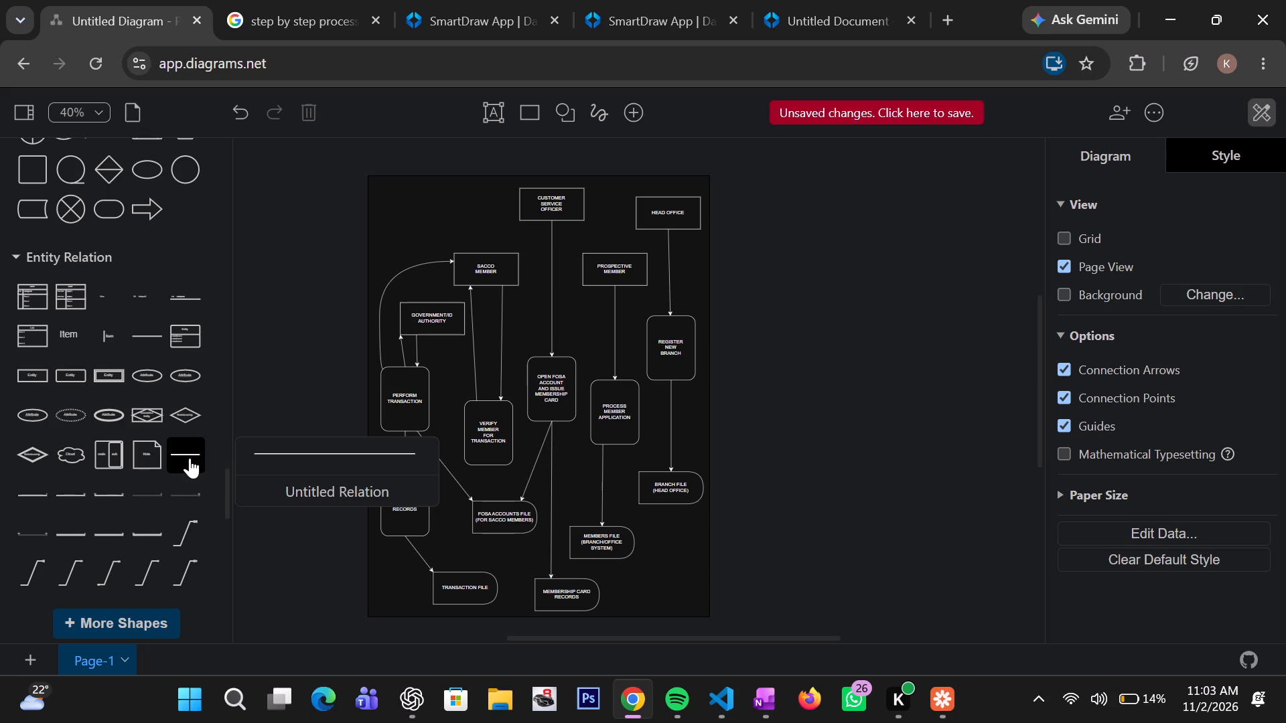
scroll(129, 501, "down", 1)
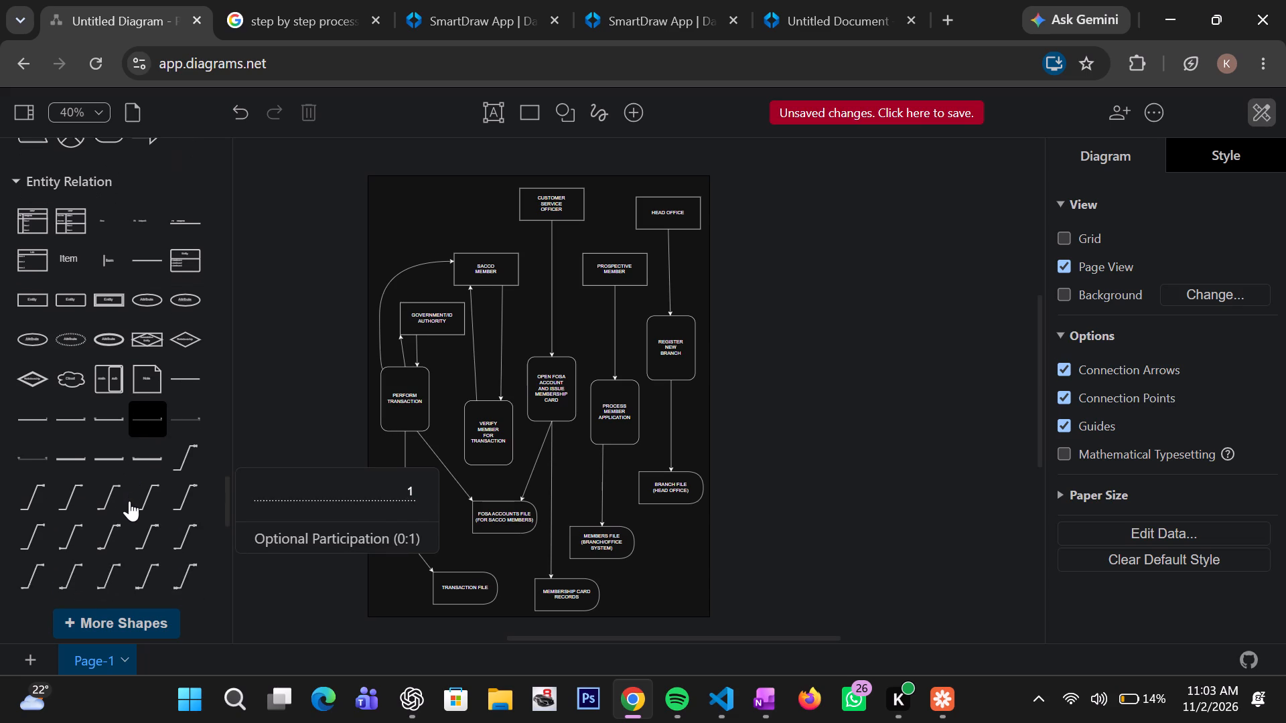
scroll(129, 501, "down", 1)
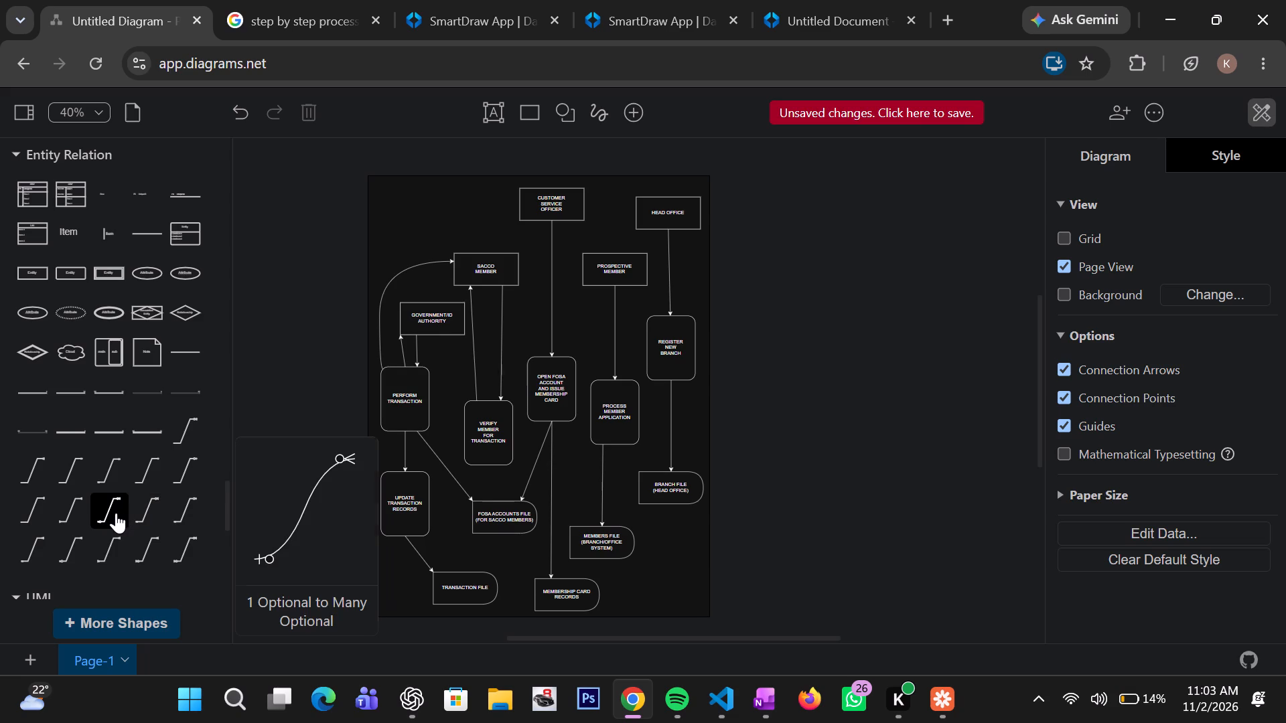
scroll(115, 513, "down", 1)
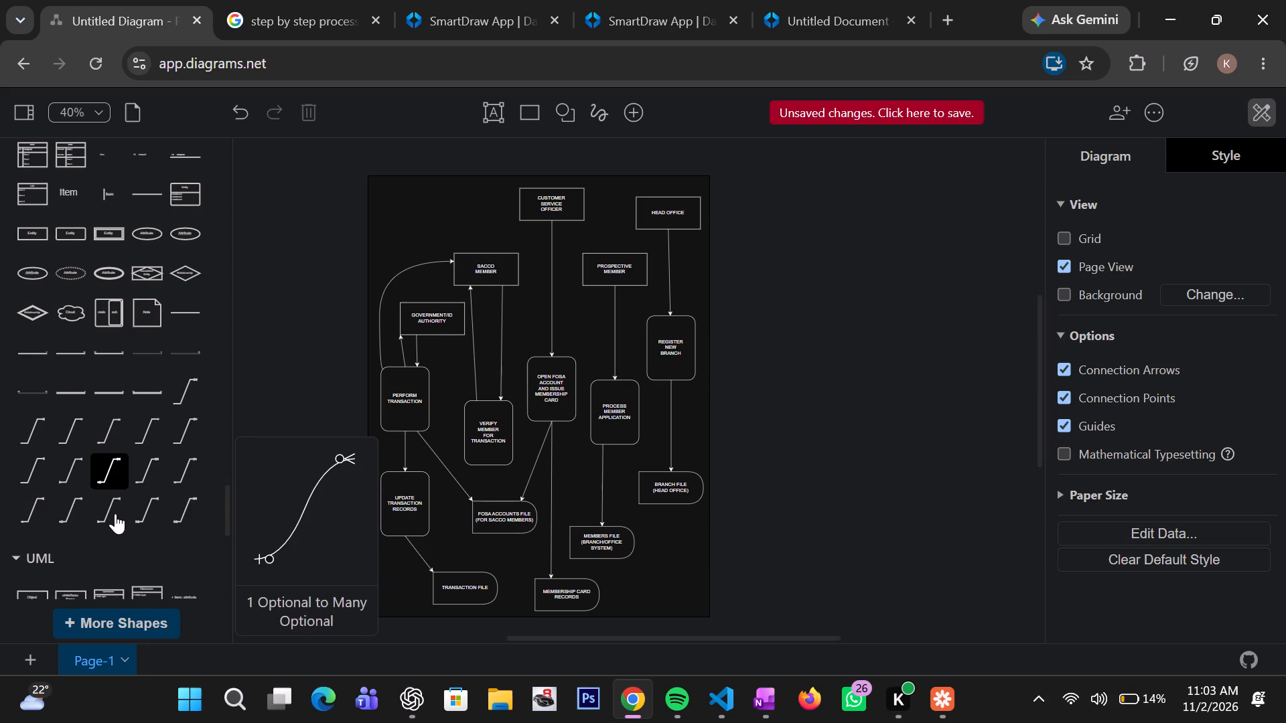
scroll(115, 513, "down", 1)
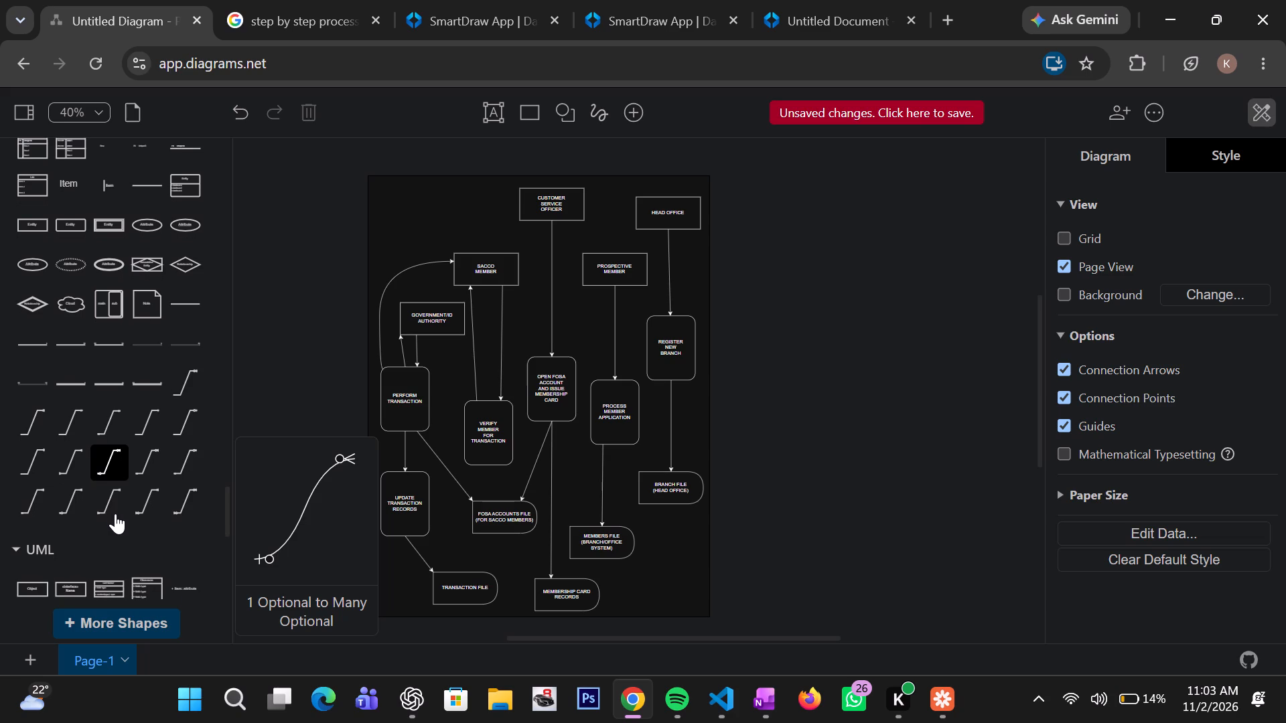
Examine the UML collection for a suitable connector, returning to the General shapes at the start of the library.
scroll(115, 513, "down", 2)
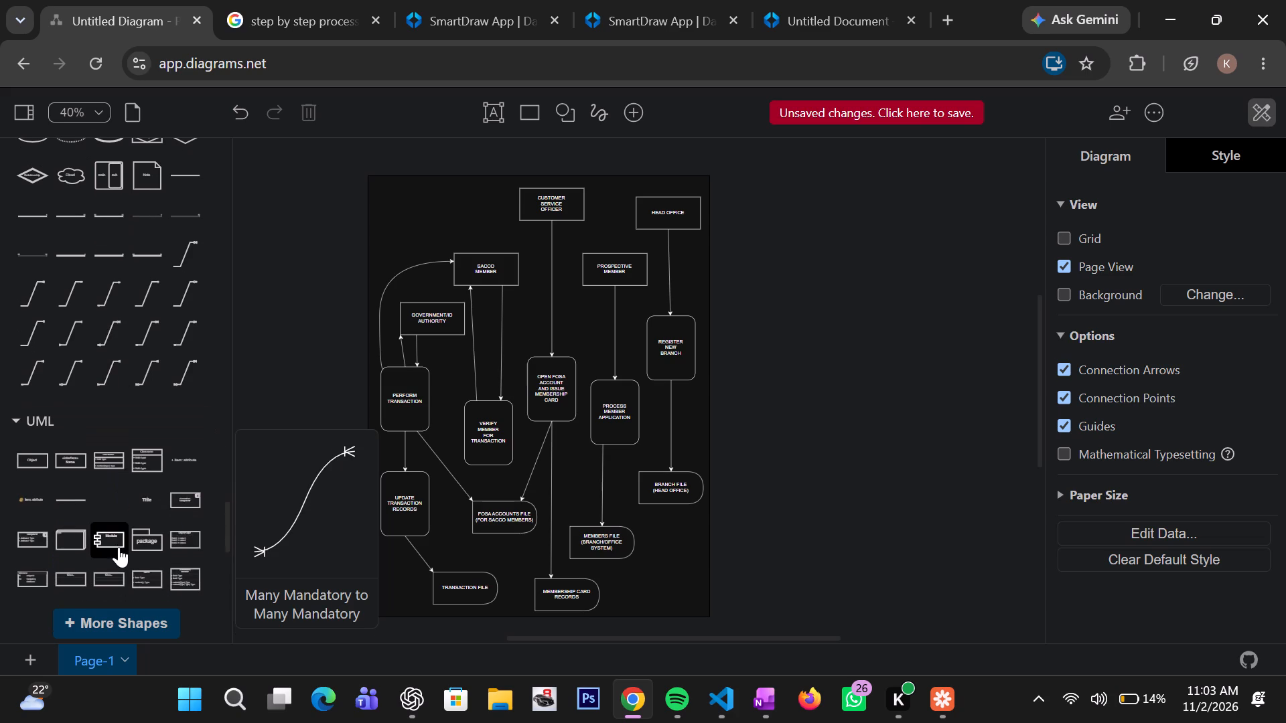
scroll(119, 547, "down", 1)
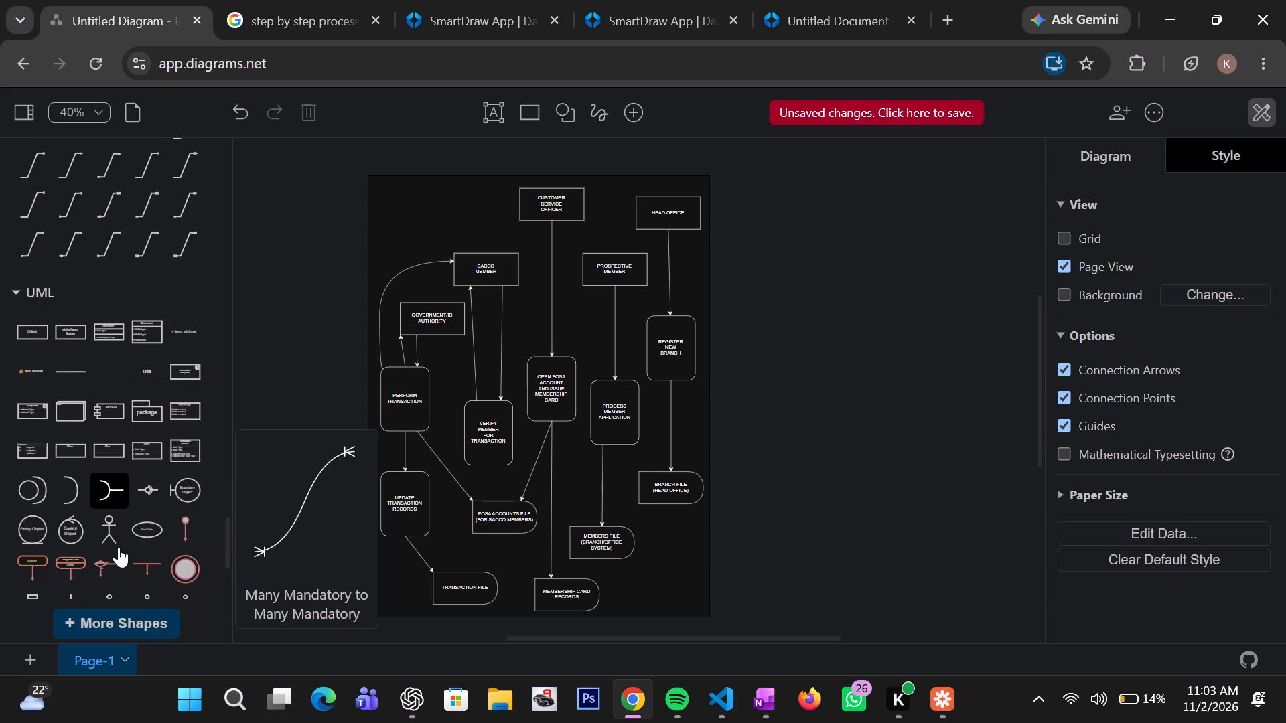
scroll(119, 547, "down", 1)
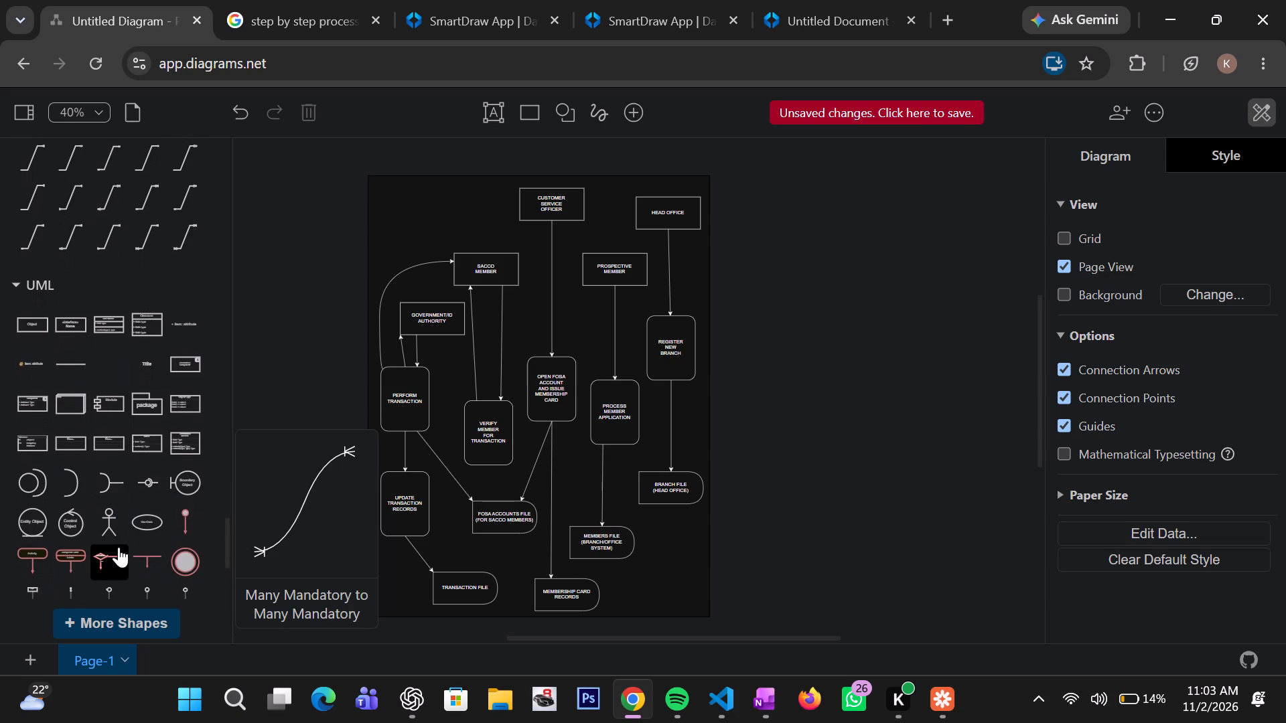
scroll(100, 550, "down", 1)
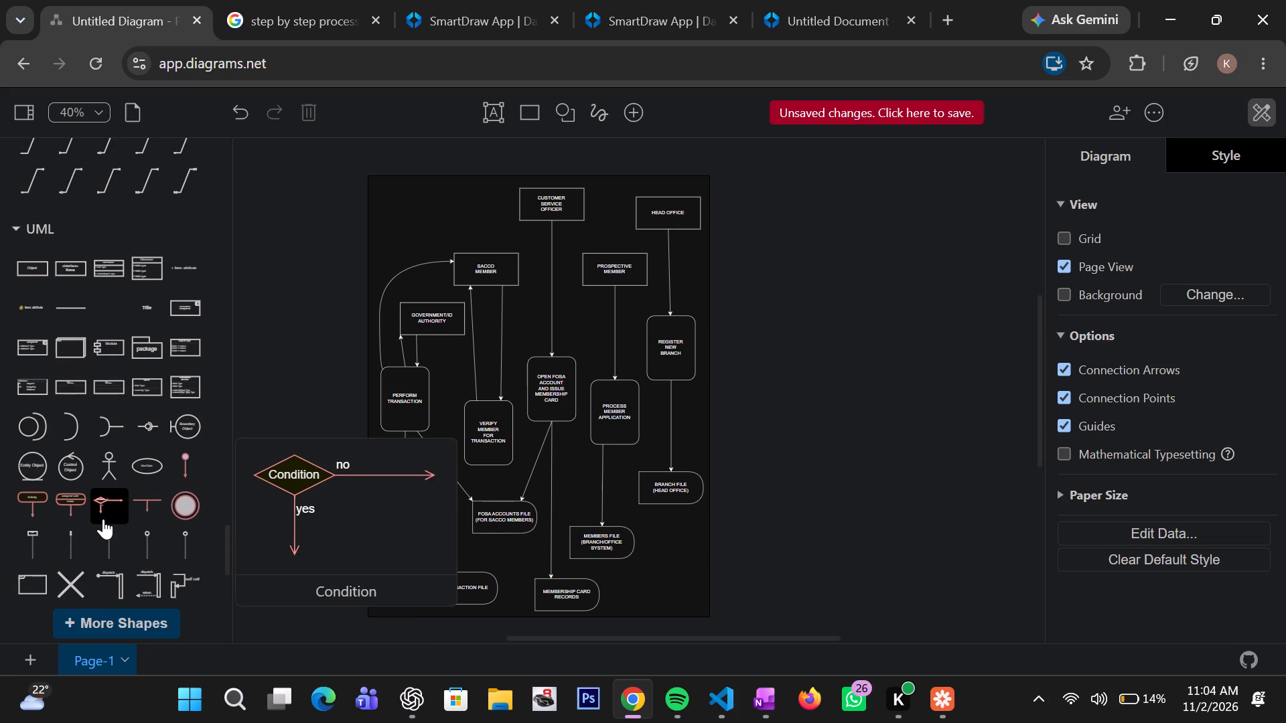
scroll(103, 519, "down", 3)
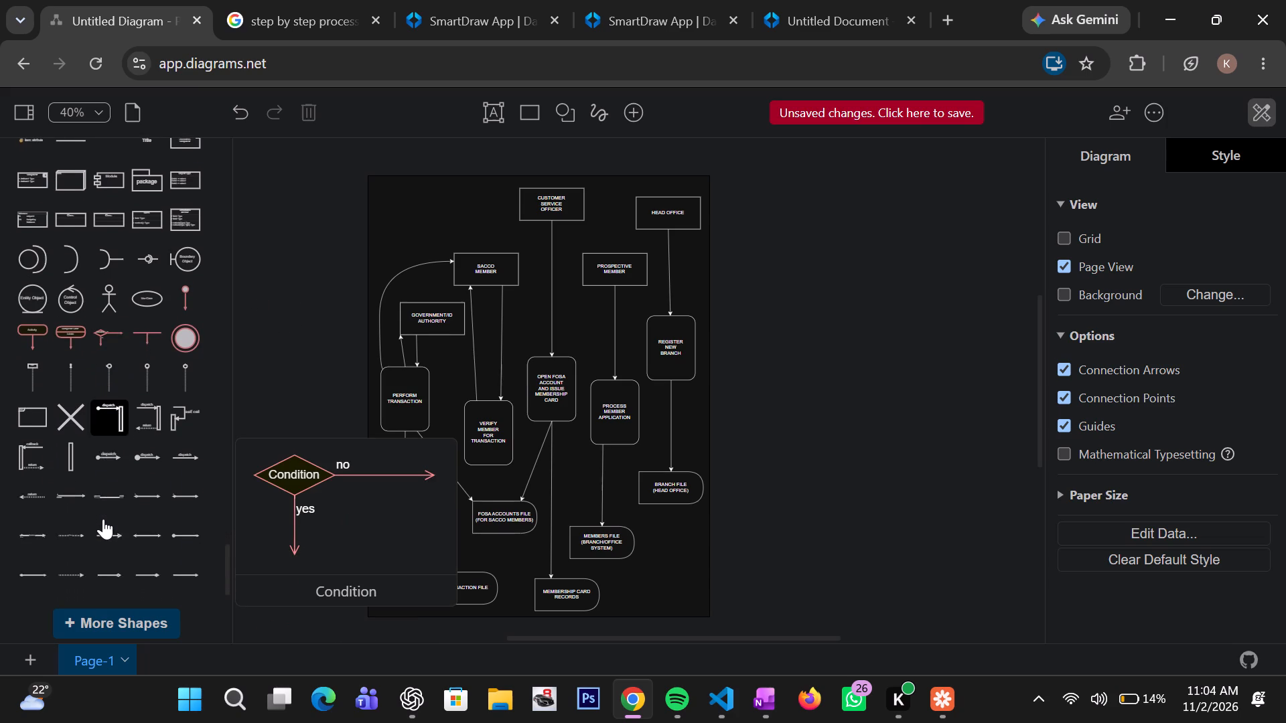
scroll(103, 519, "down", 2)
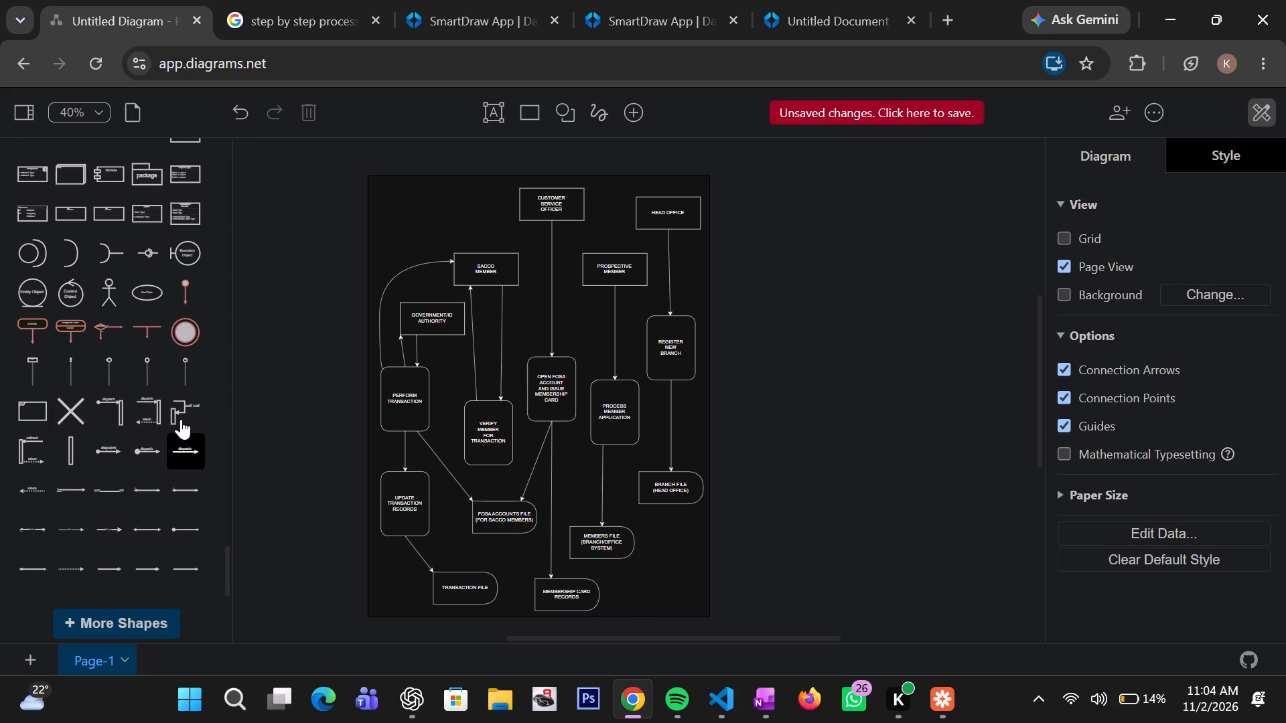
scroll(172, 409, "up", 15)
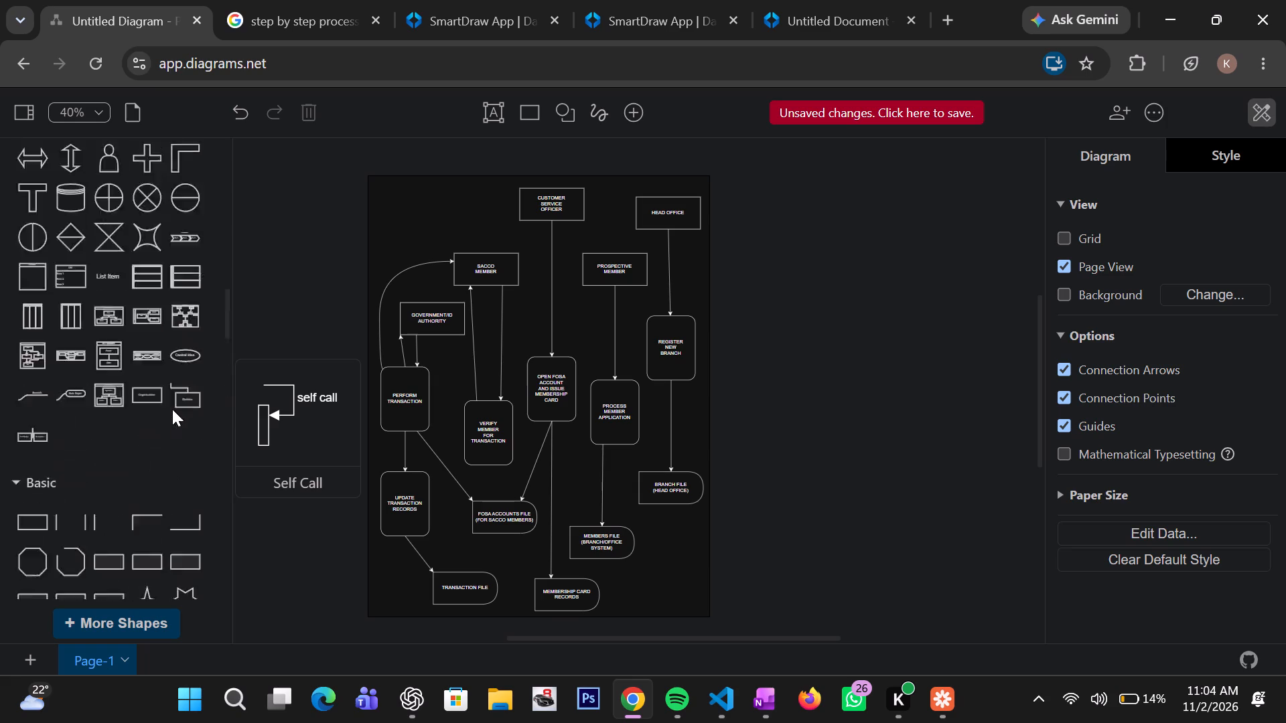
scroll(172, 409, "up", 6)
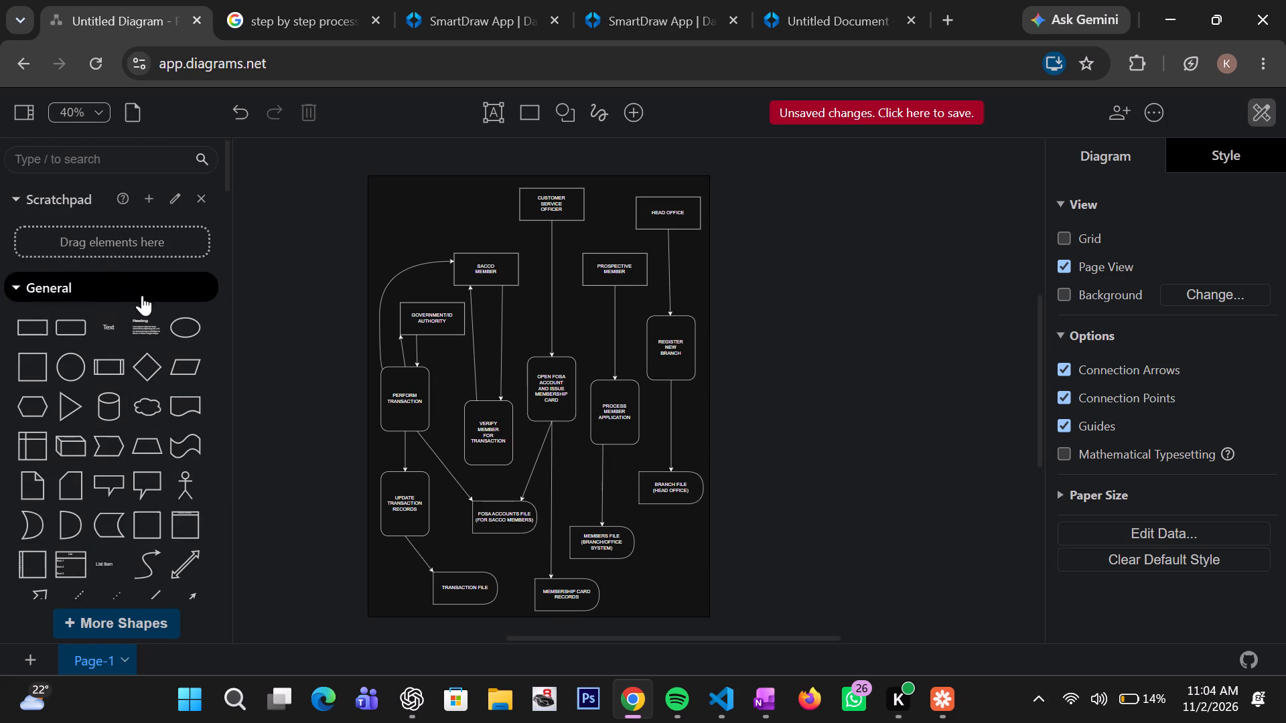
scroll(151, 513, "down", 1)
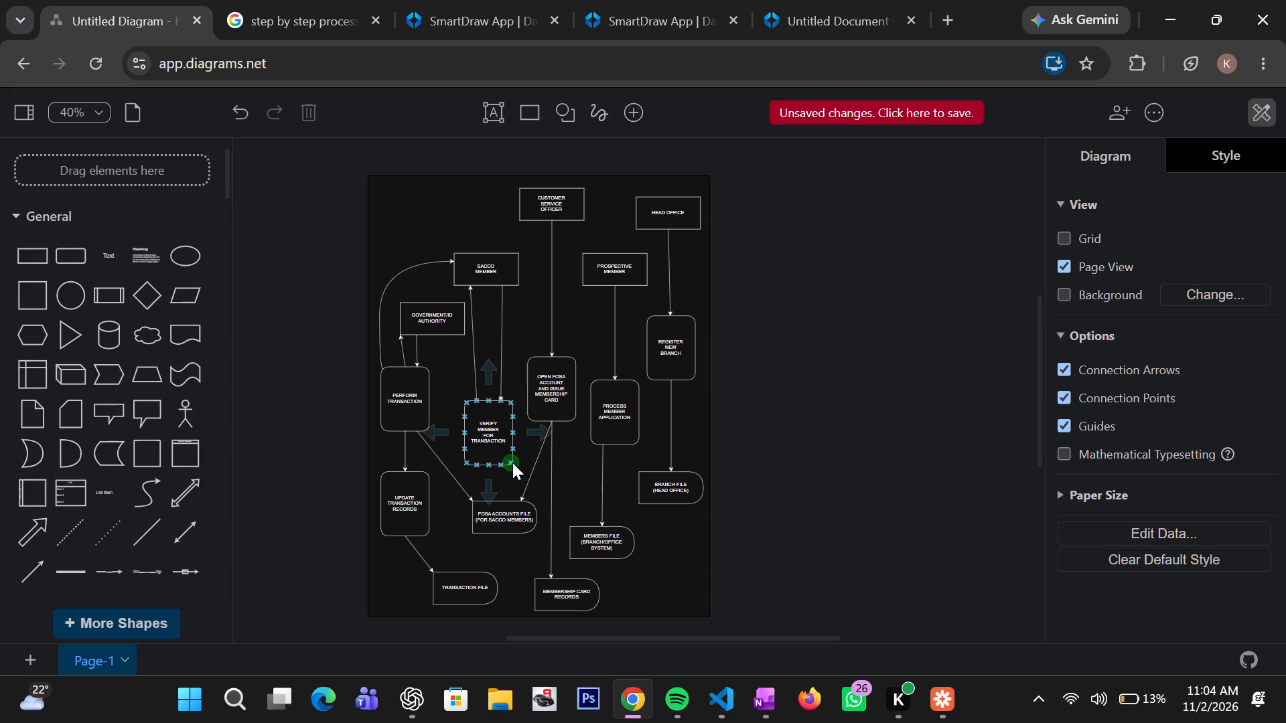
Connect the VERIFY MEMBER FOR TRANSACTION process to the MEMBERS FILE (BRANCH/OFFICE SYSTEM) with an arrow.
left_click_drag(512, 463, 582, 525)
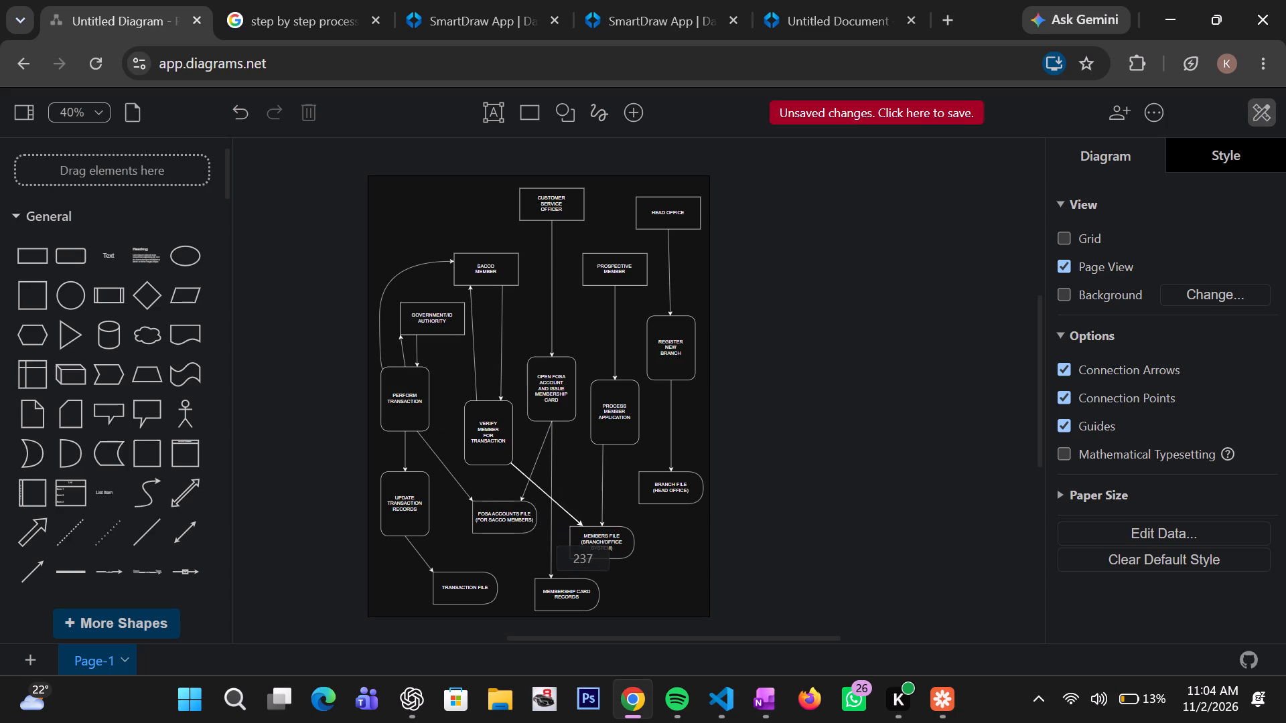
left_click_drag(582, 525, 575, 527)
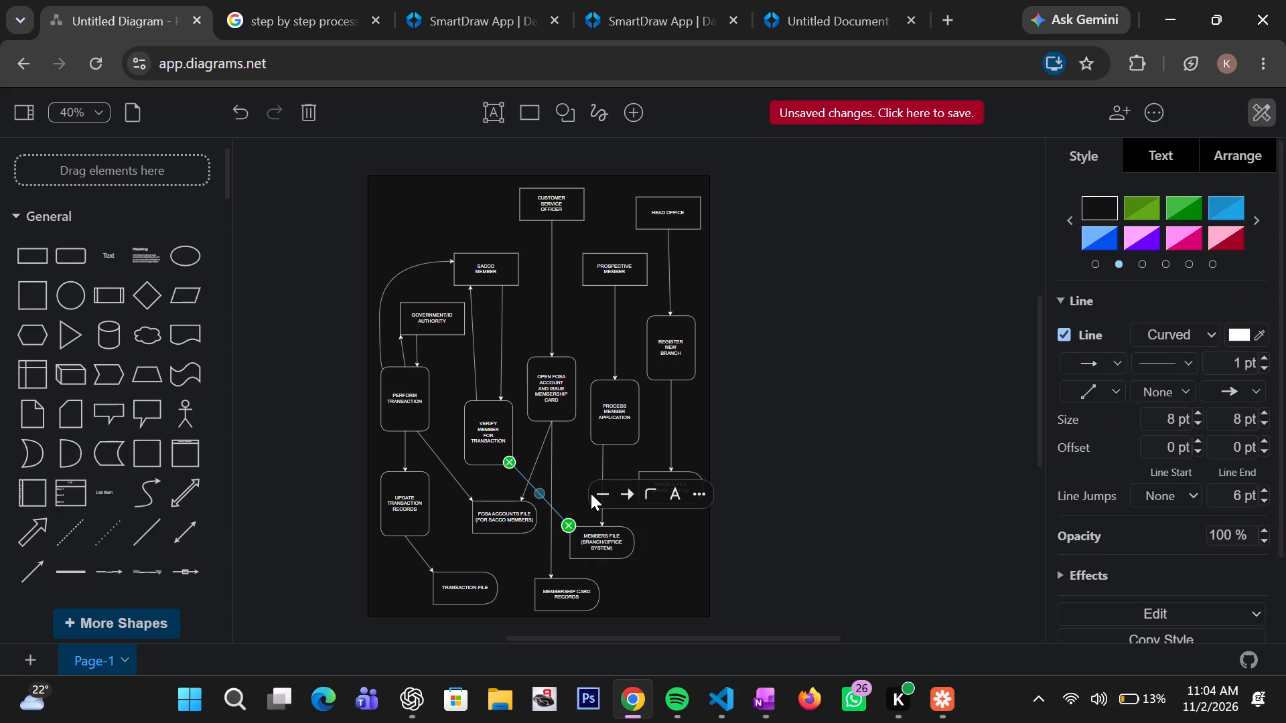
left_click(591, 492)
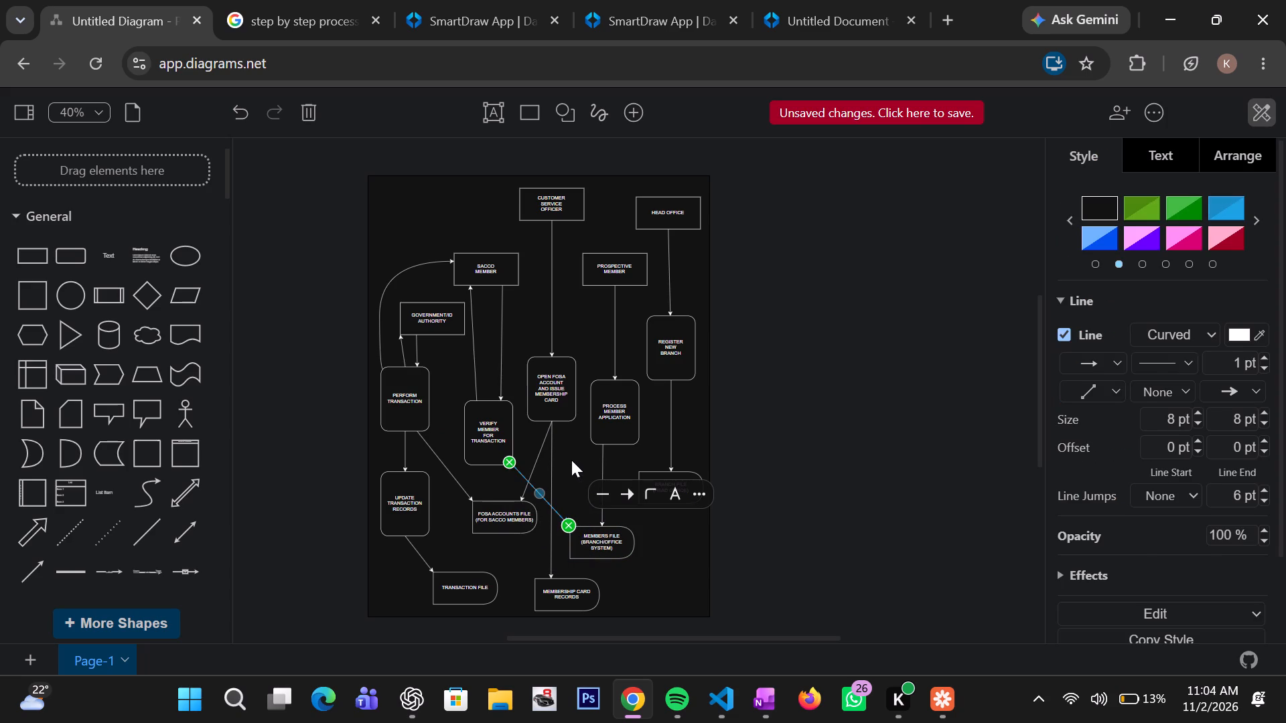
left_click(571, 460)
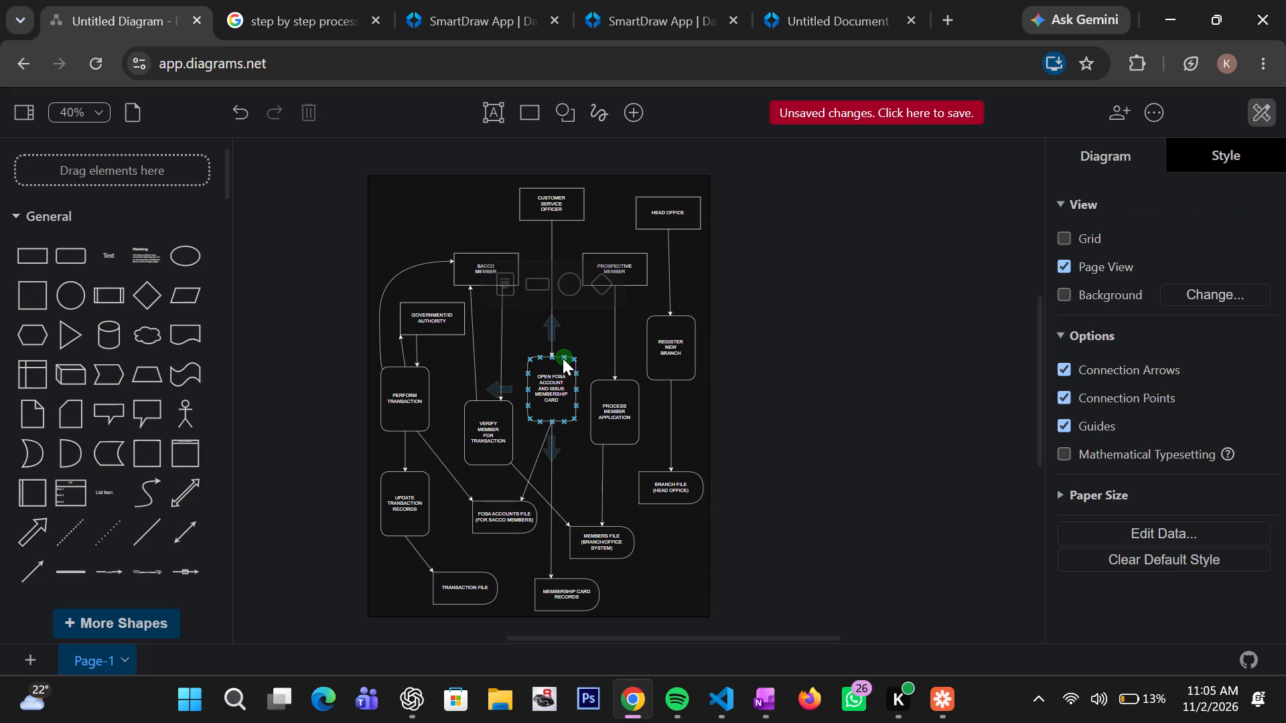
Draw a return arrow from the OPEN FOSA ACCOUNT AND ISSUE MEMBERSHIP CARD process to CUSTOMER SERVICE OFFICER.
left_click_drag(563, 358, 565, 230)
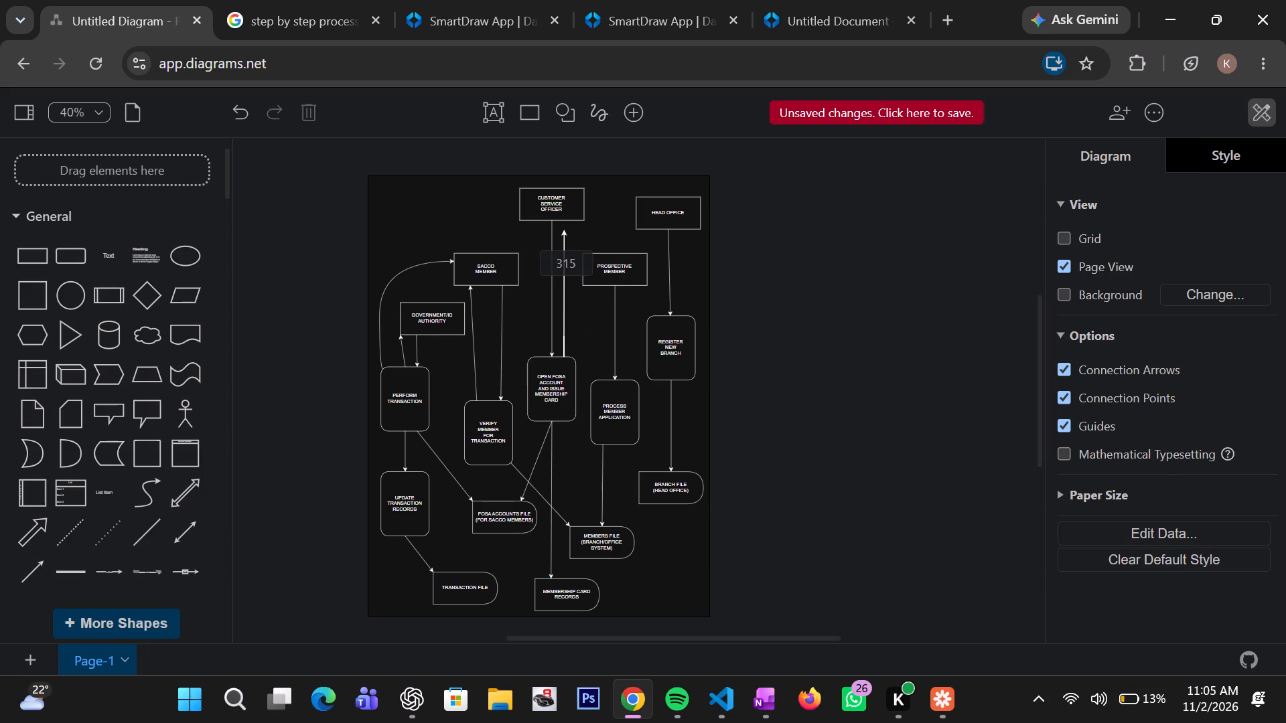
left_click_drag(565, 230, 566, 217)
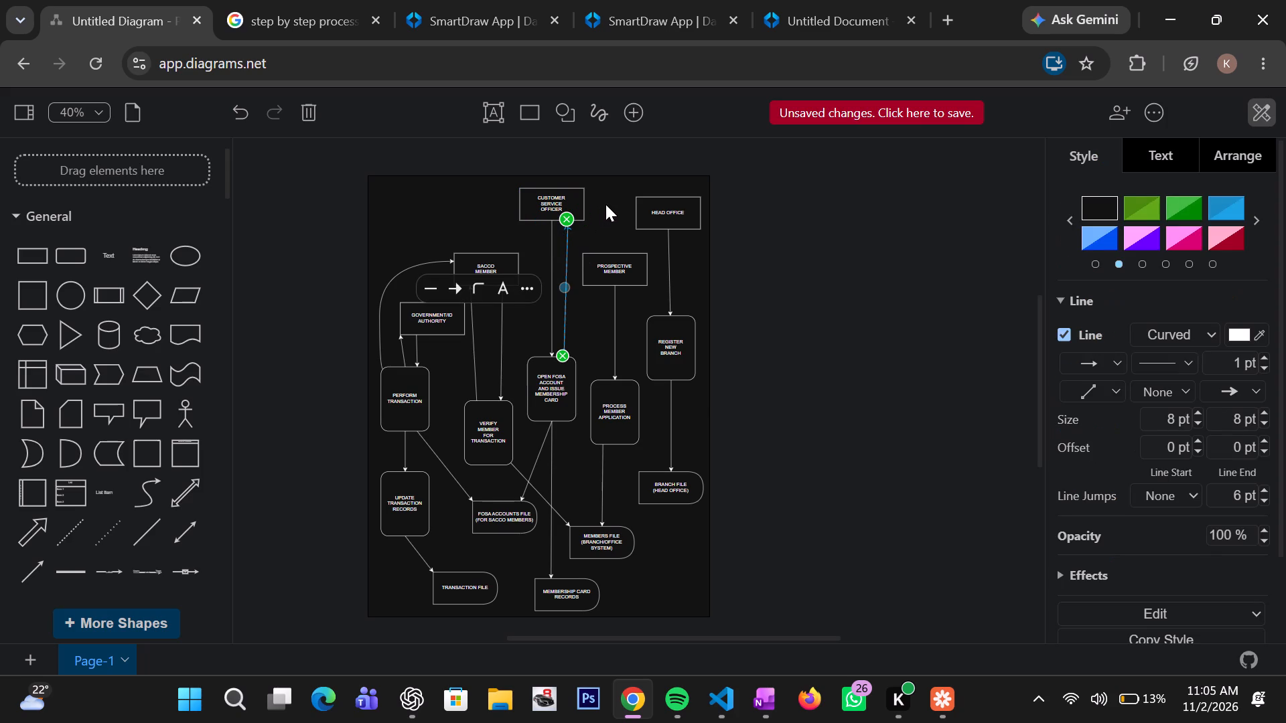
left_click(605, 204)
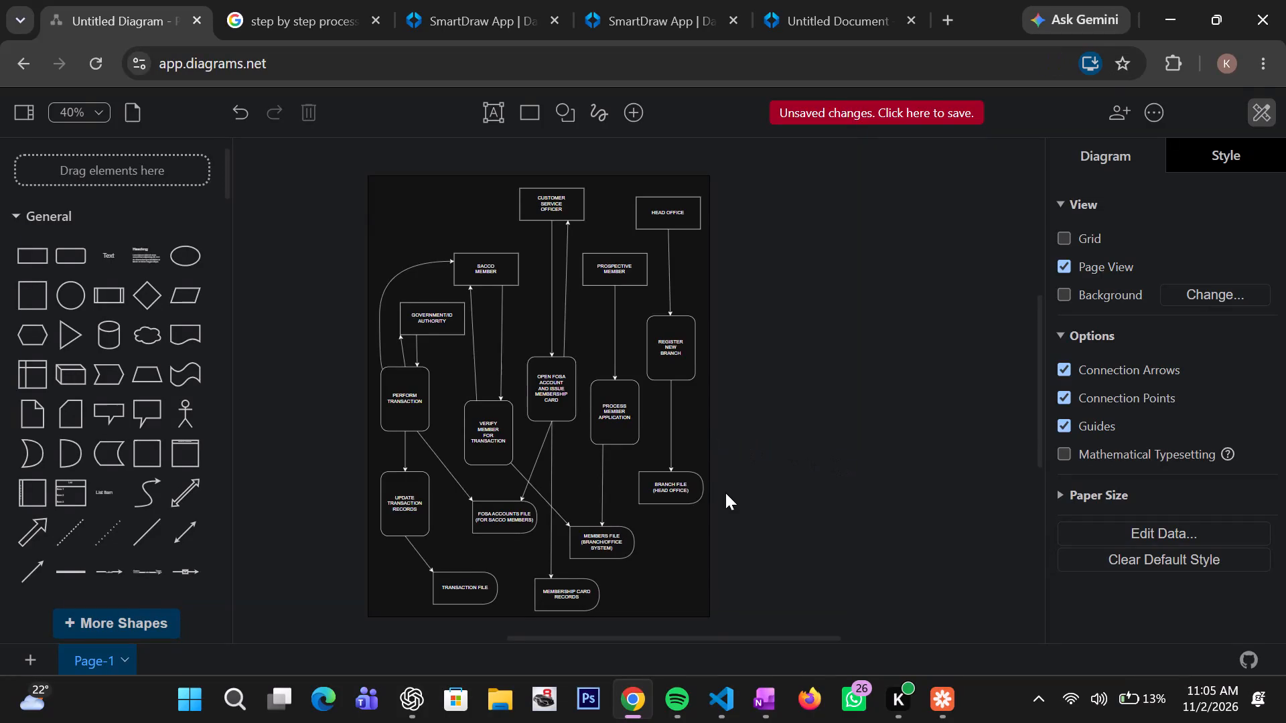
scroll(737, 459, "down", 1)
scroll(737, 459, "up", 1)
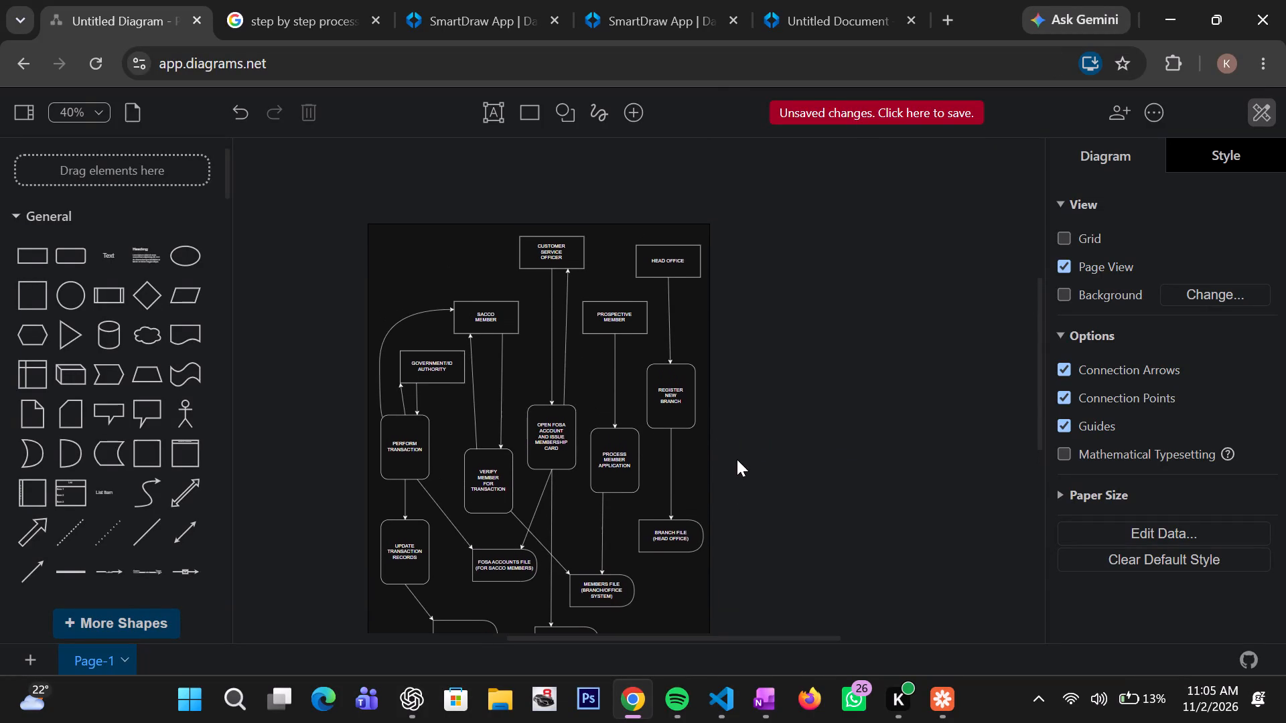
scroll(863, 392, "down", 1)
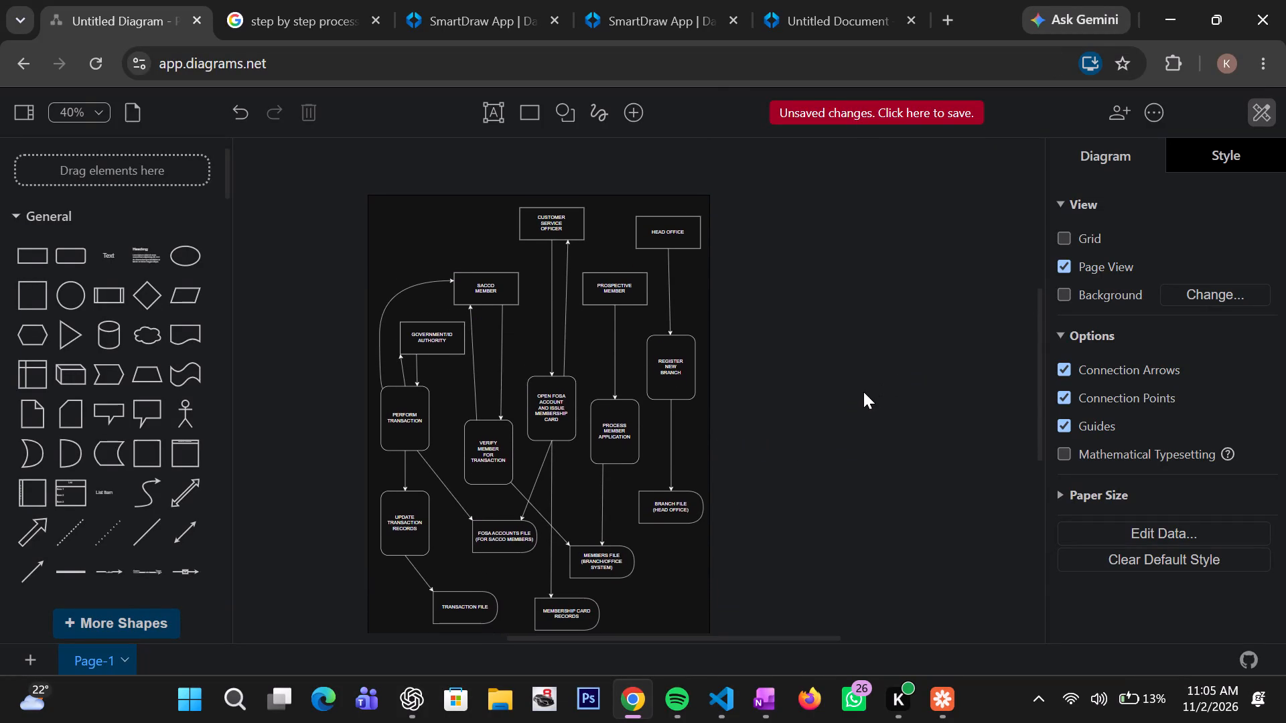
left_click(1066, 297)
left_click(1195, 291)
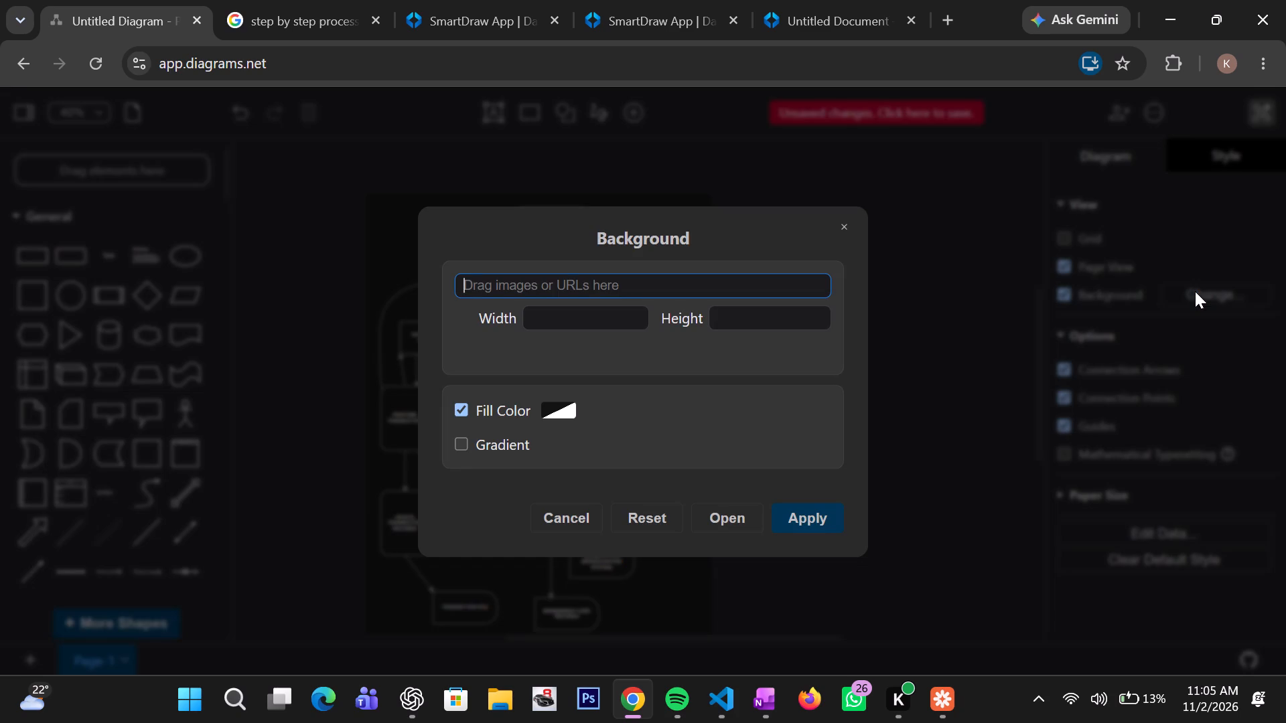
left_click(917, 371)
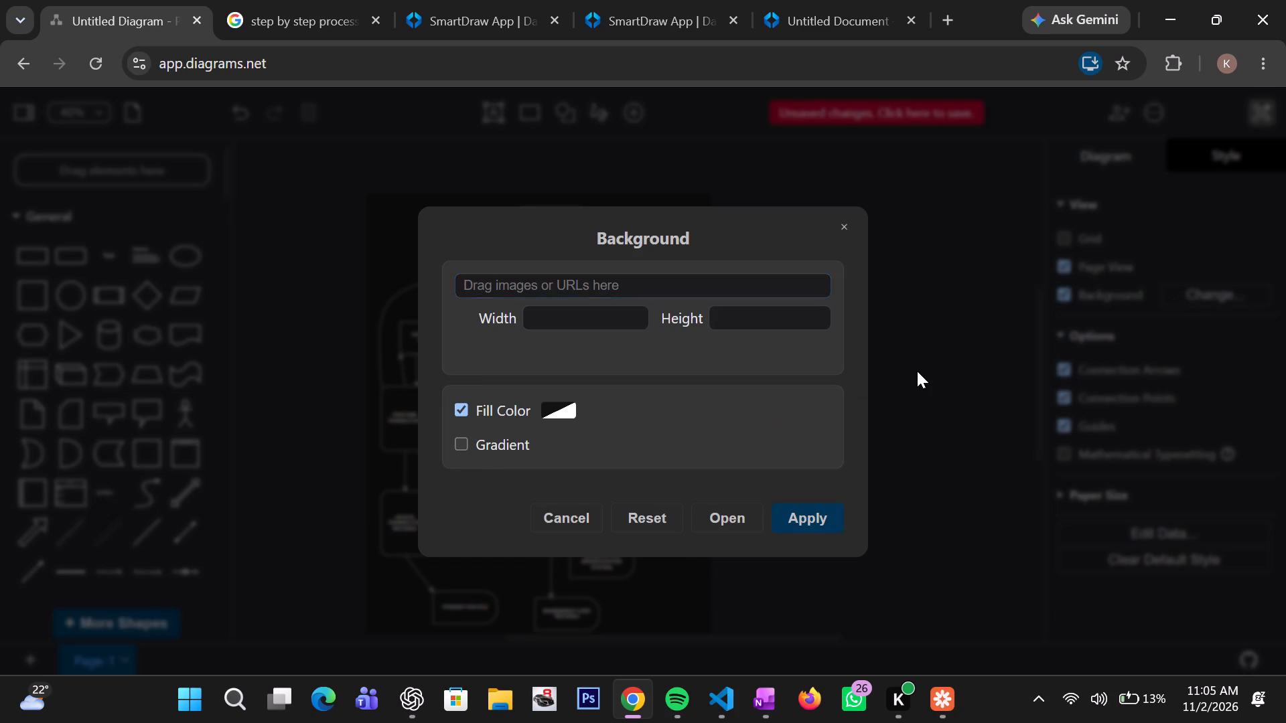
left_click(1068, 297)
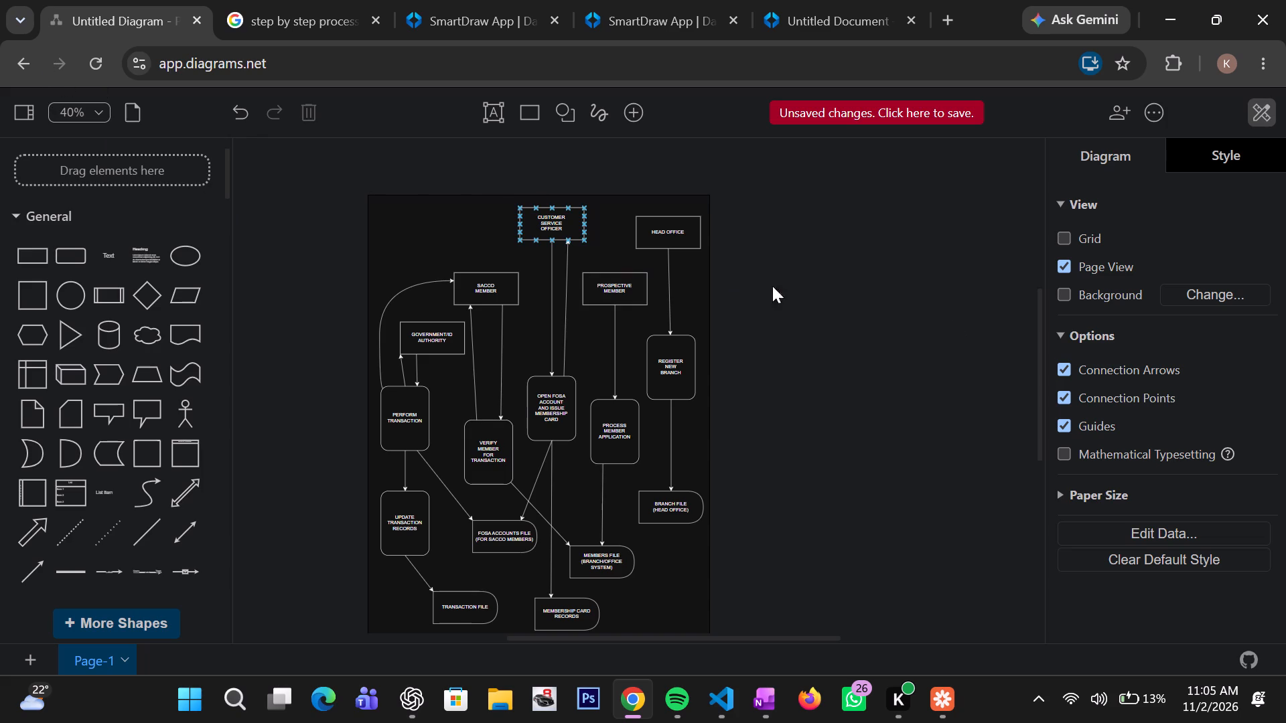
Turn on the diagram's background.
left_click(1068, 295)
left_click(1128, 146)
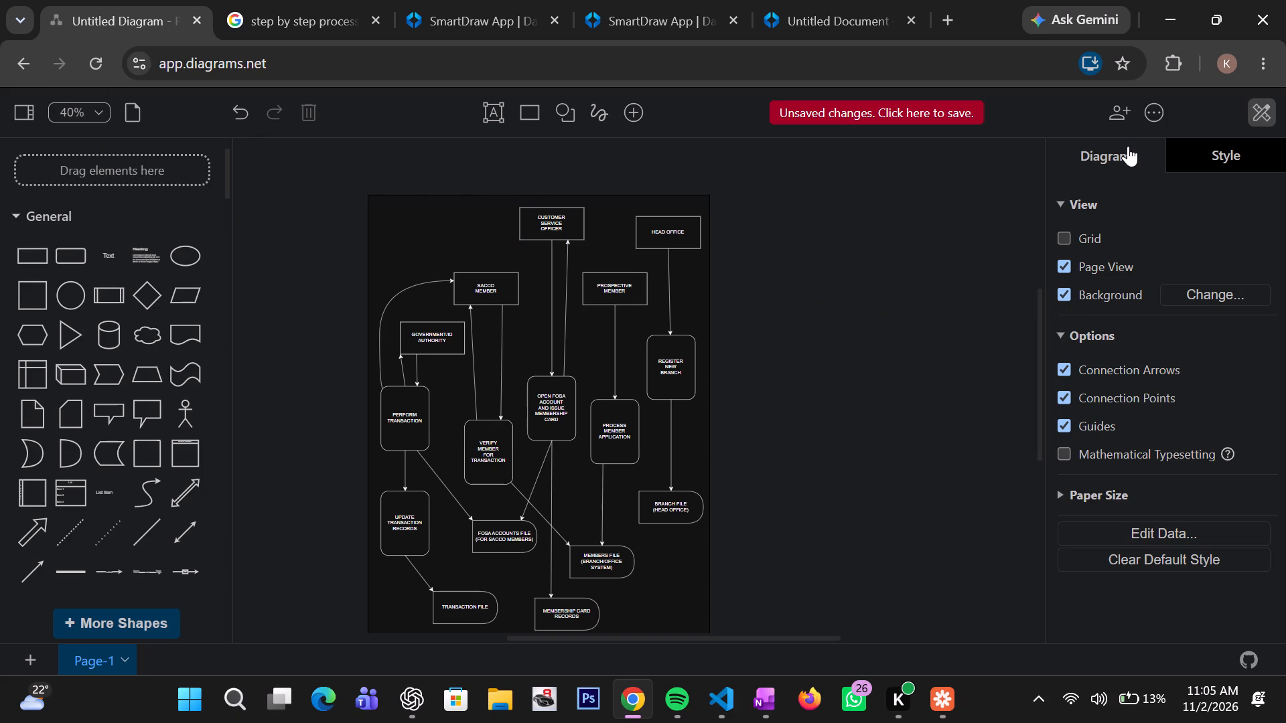
left_click(1118, 151)
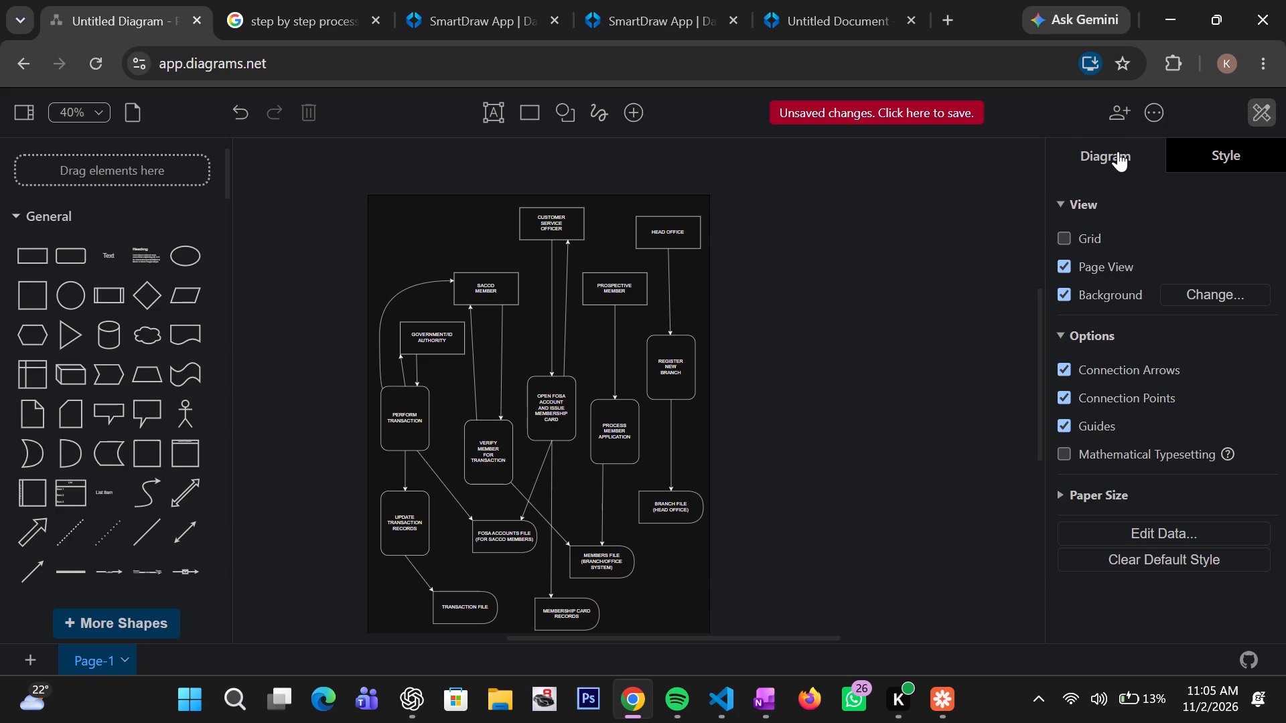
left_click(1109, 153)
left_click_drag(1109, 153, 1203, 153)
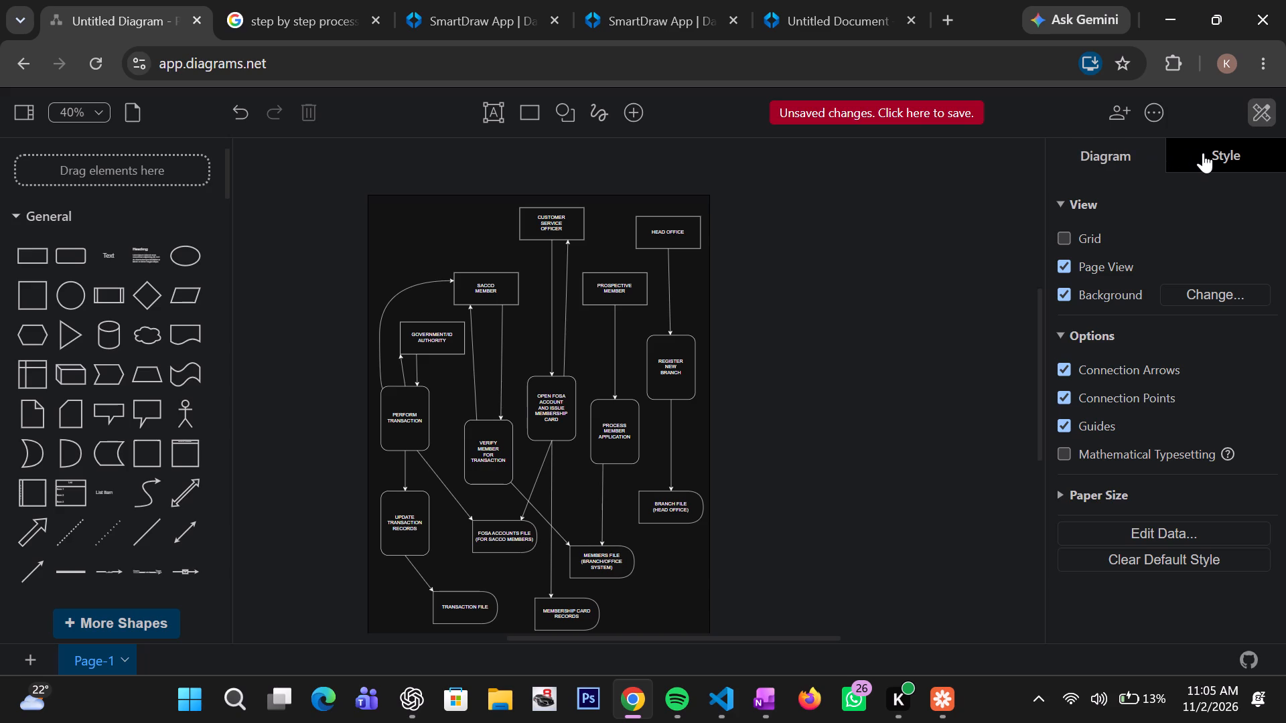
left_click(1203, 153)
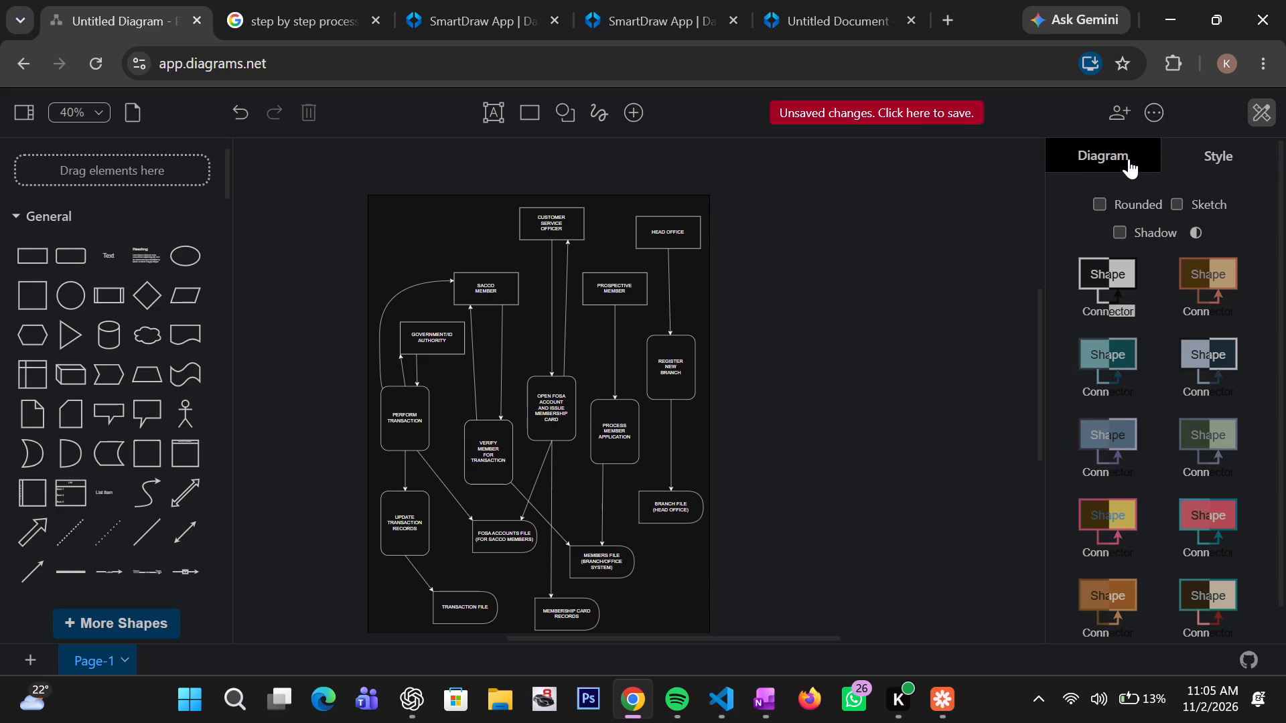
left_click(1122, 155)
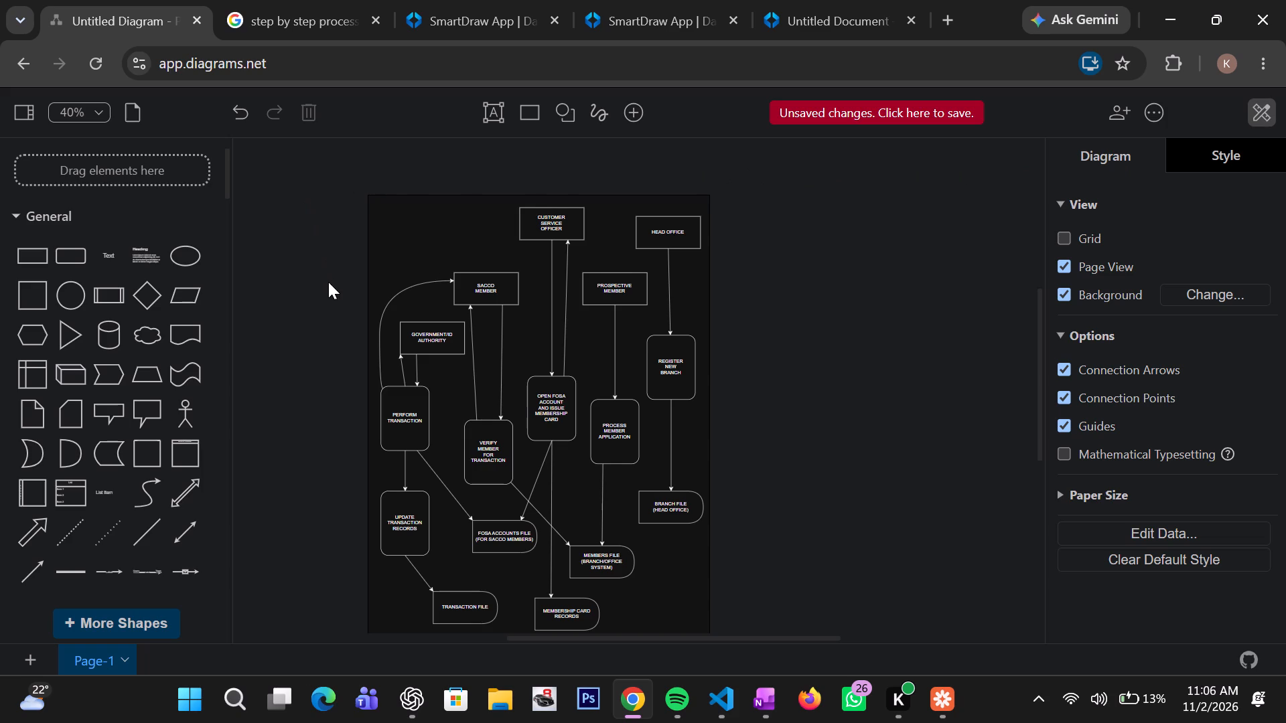
Start saving the diagram and name the file DFD.
scroll(328, 282, "down", 1)
key("ctrl+s")
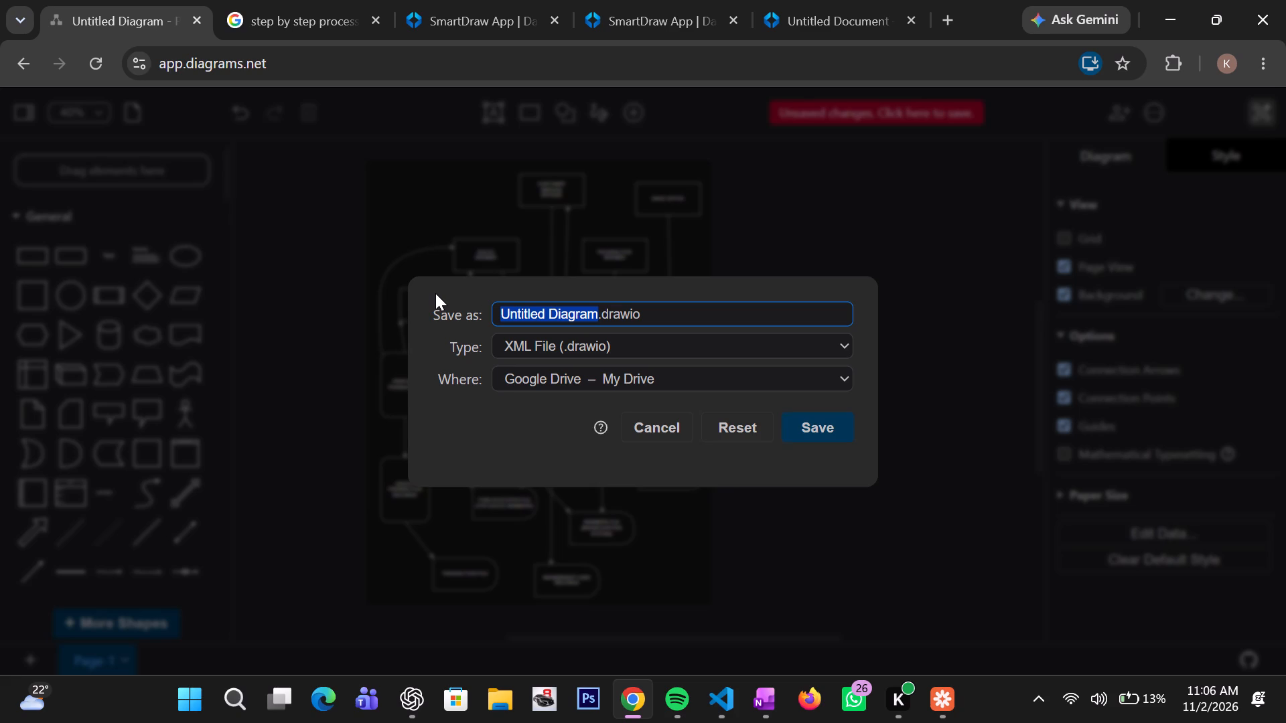
key("BackSpace")
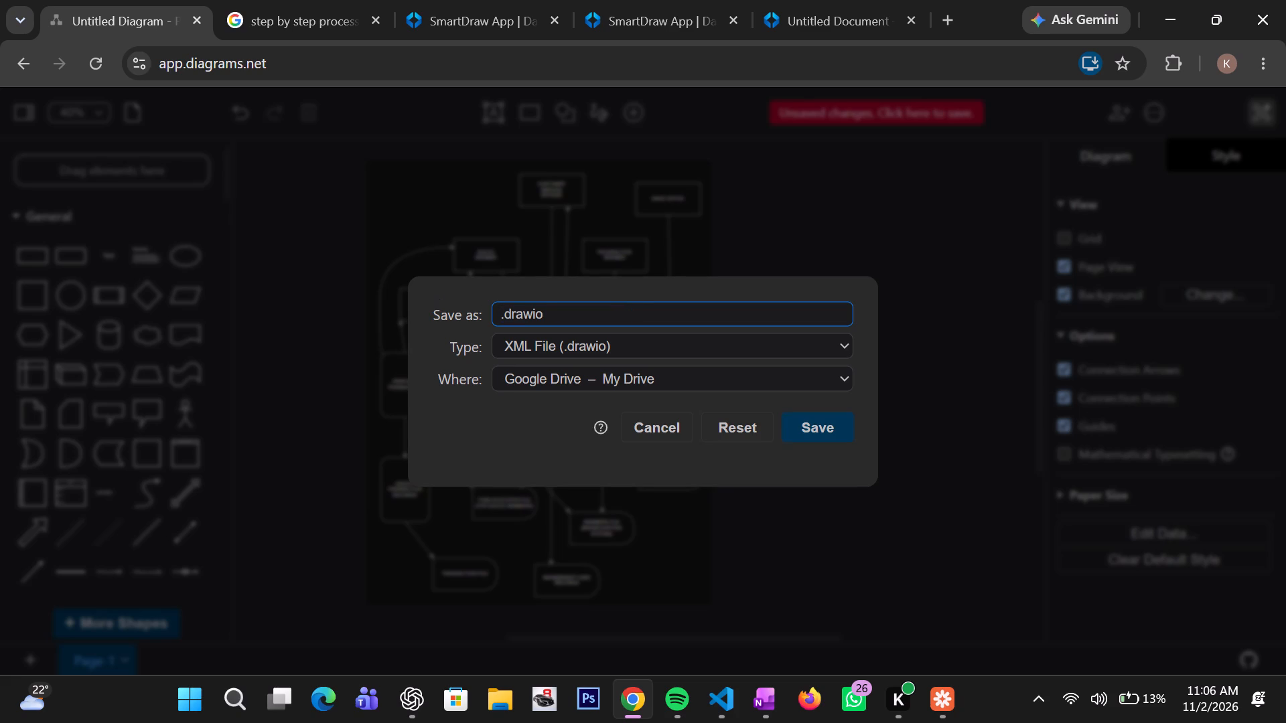
key("d")
key("f")
key("d")
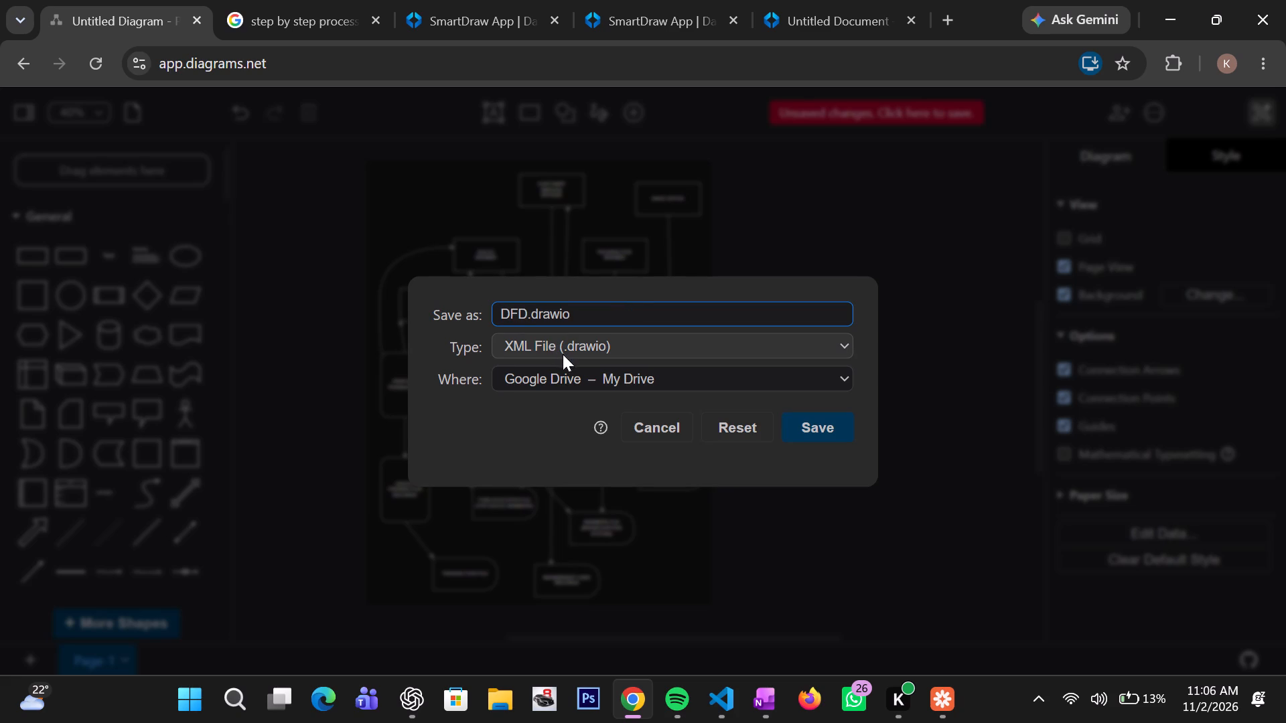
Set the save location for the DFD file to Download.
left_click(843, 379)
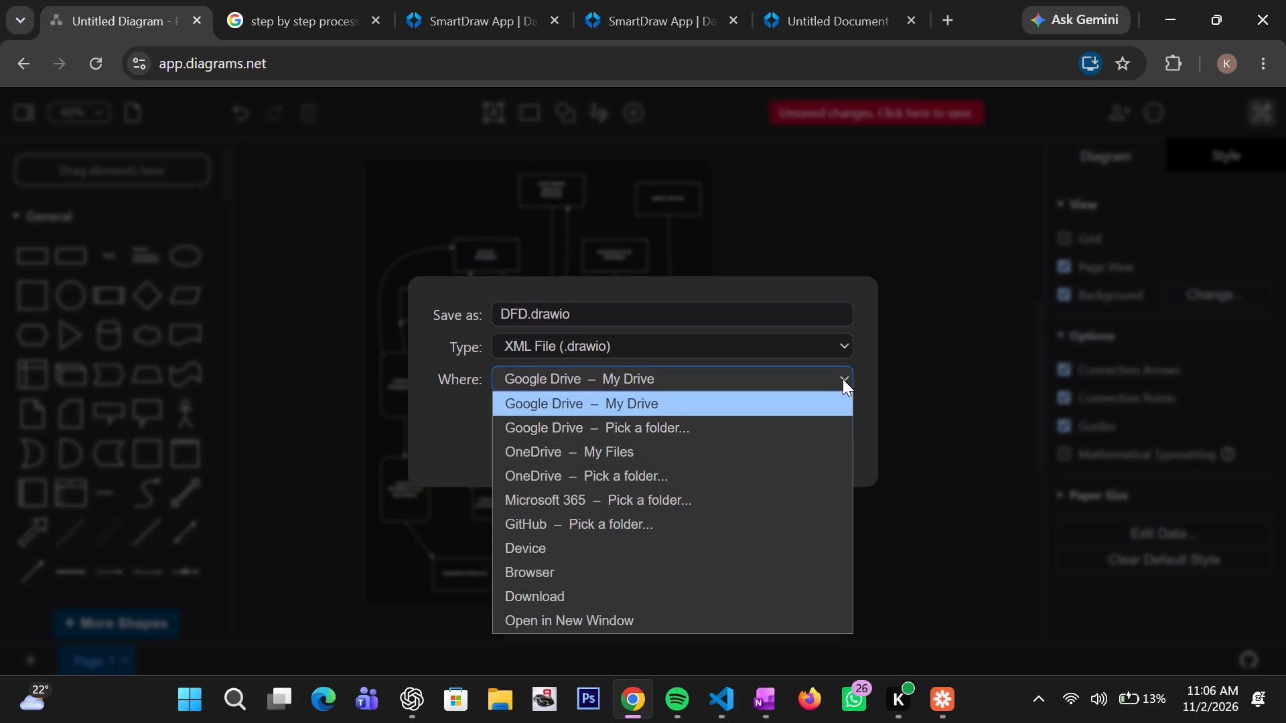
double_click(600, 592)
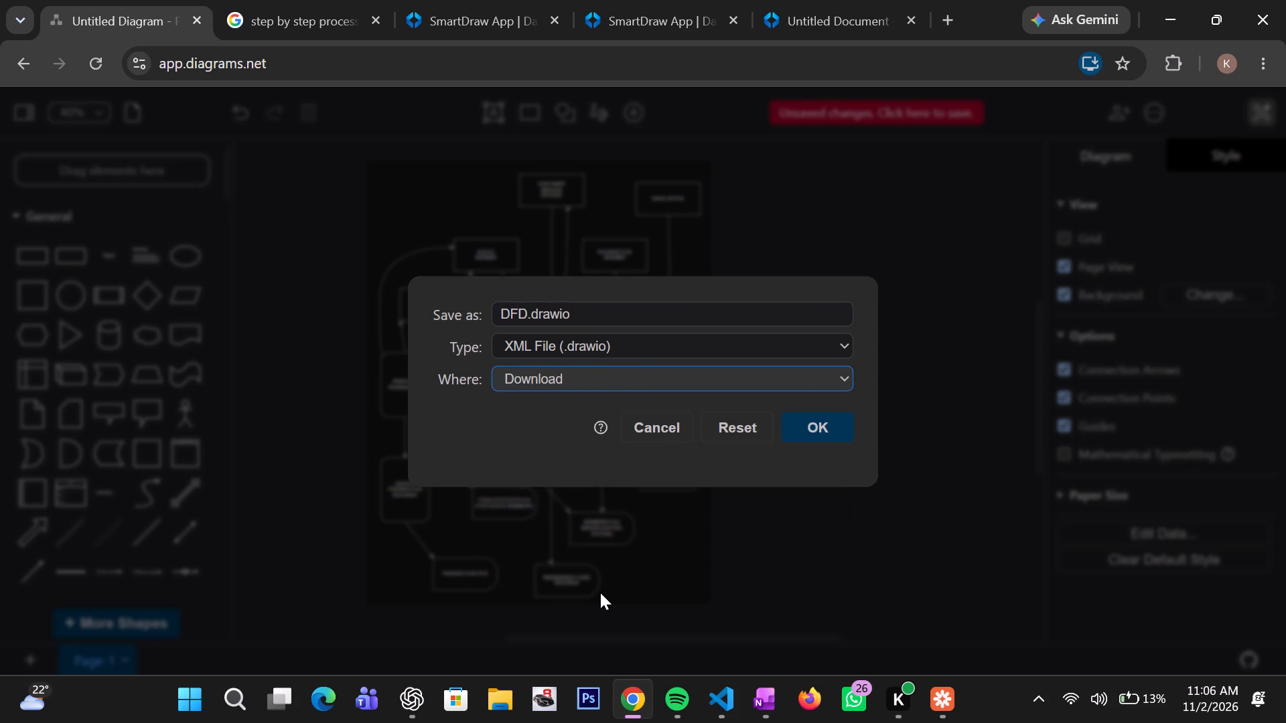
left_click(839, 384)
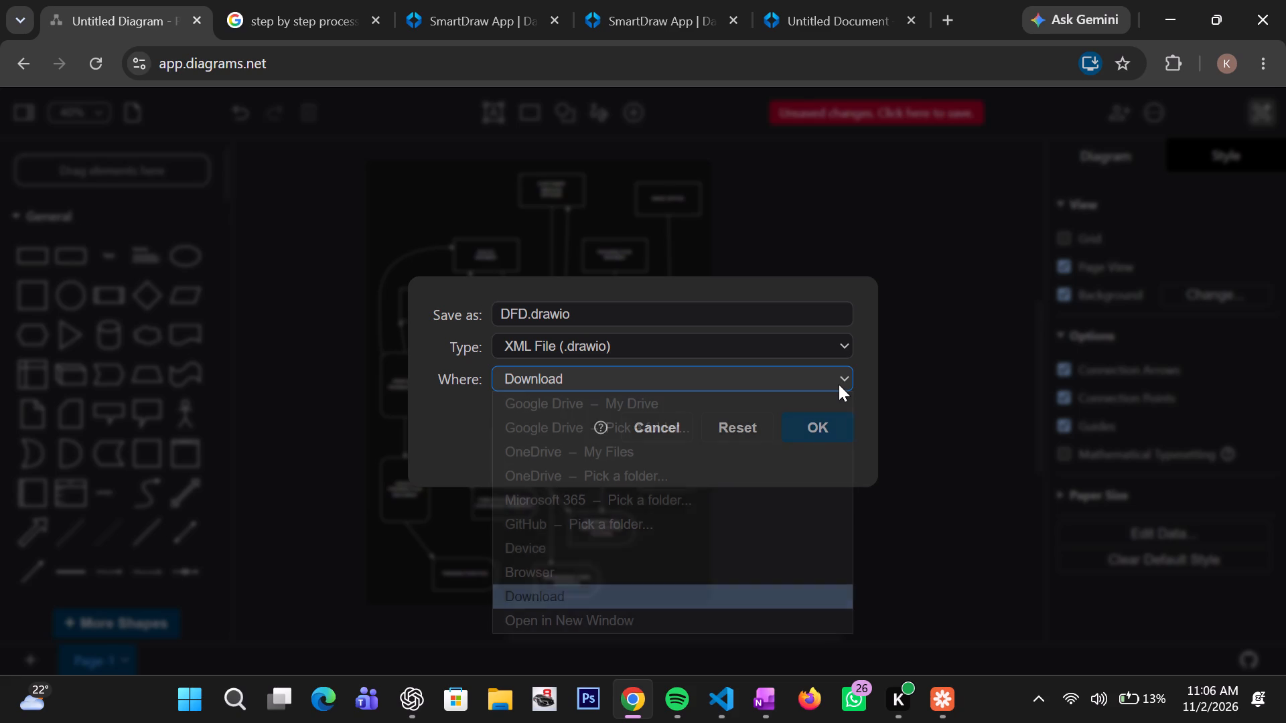
Set the file type to Editable Bitmap Image (.png).
left_click(846, 353)
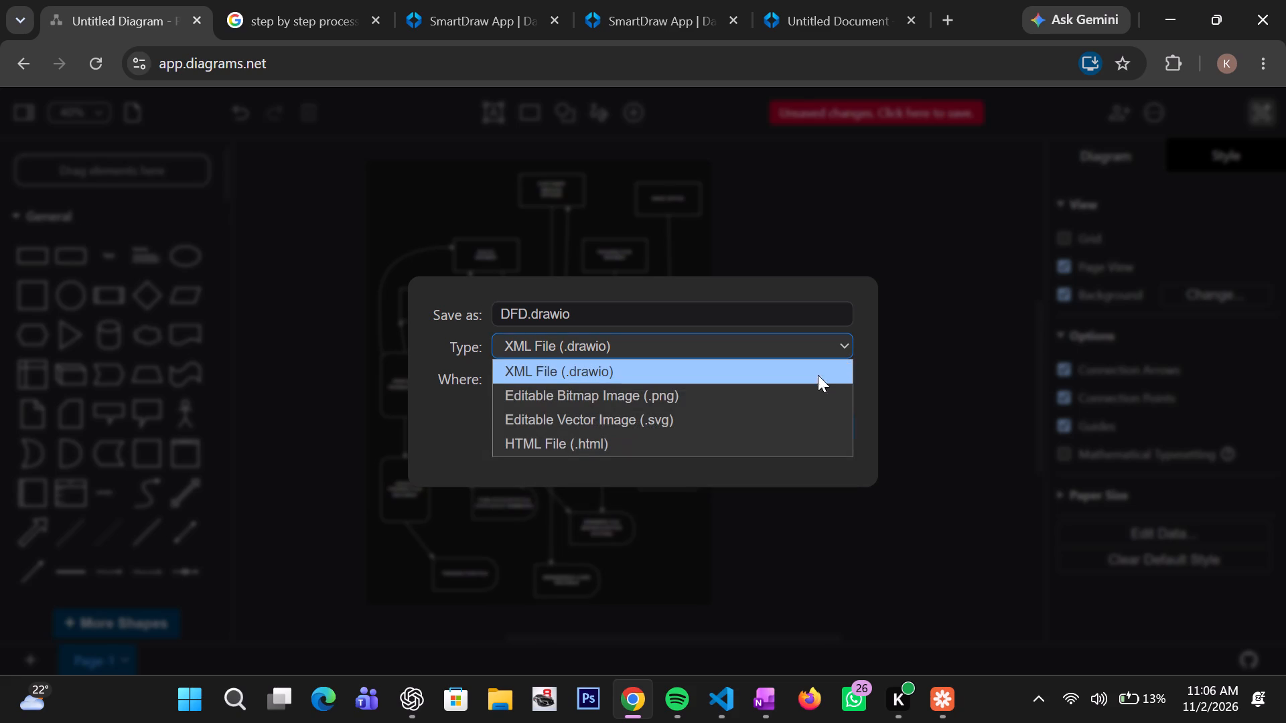
left_click(796, 390)
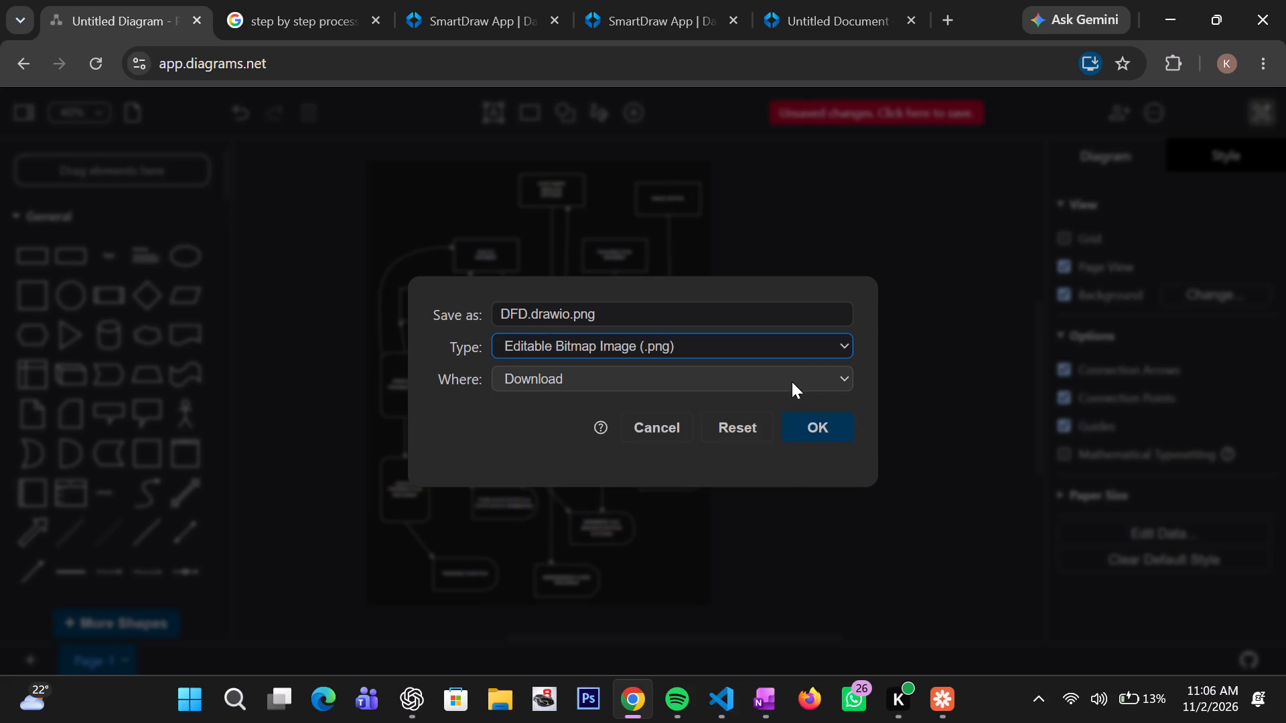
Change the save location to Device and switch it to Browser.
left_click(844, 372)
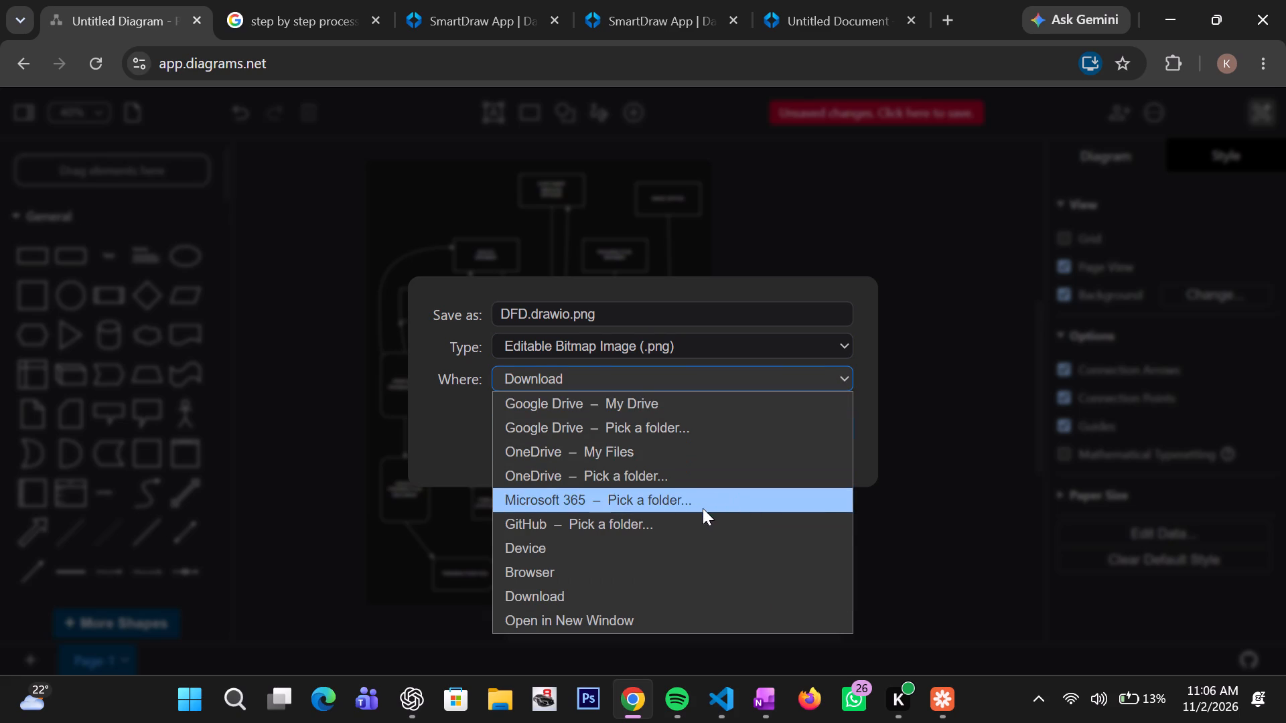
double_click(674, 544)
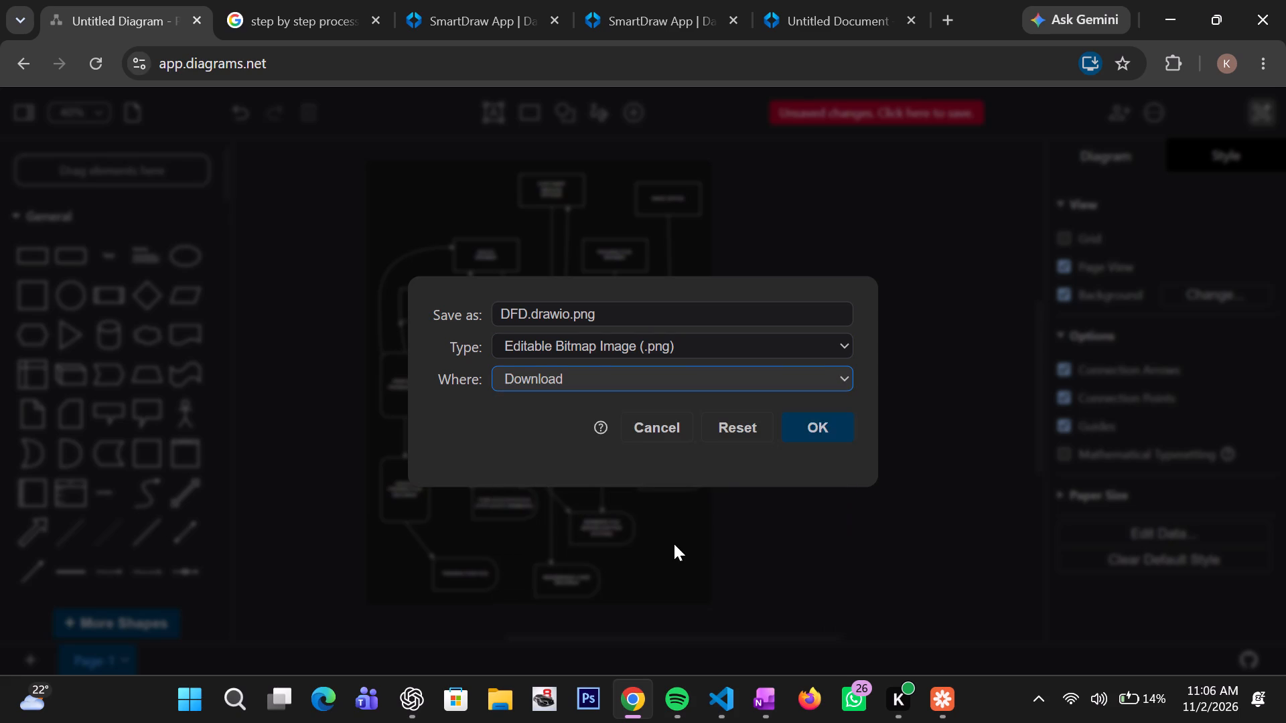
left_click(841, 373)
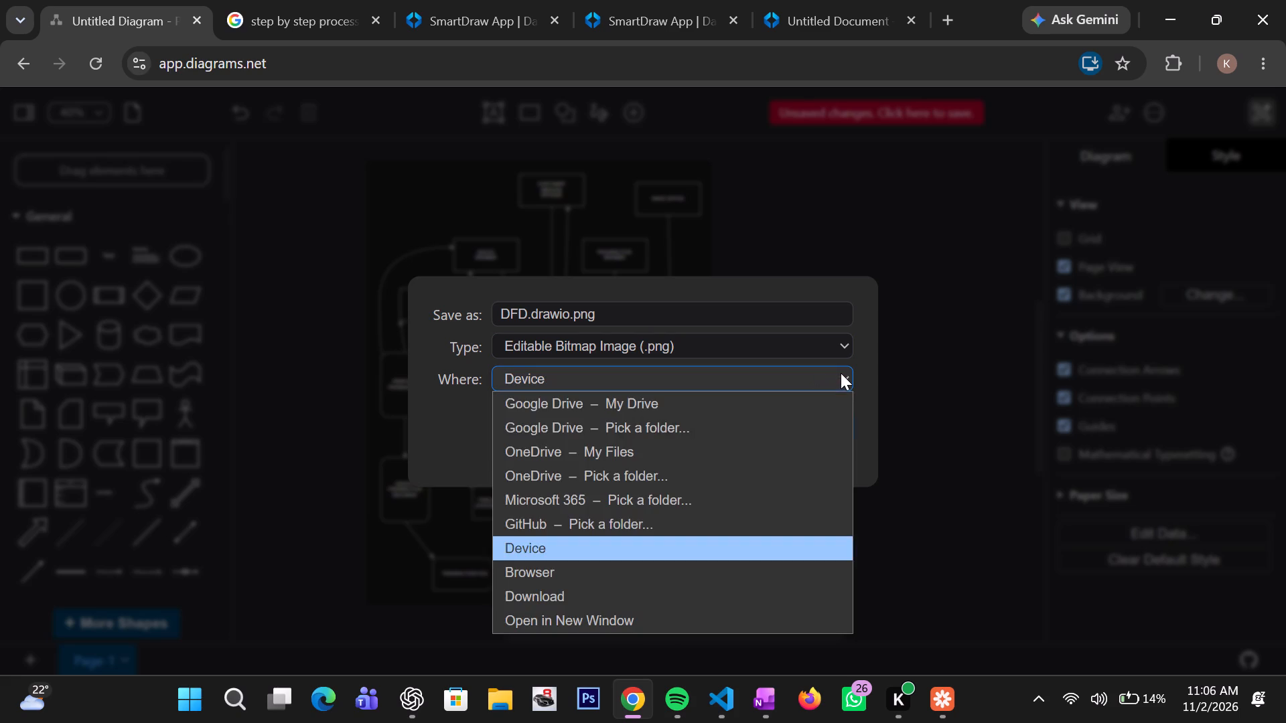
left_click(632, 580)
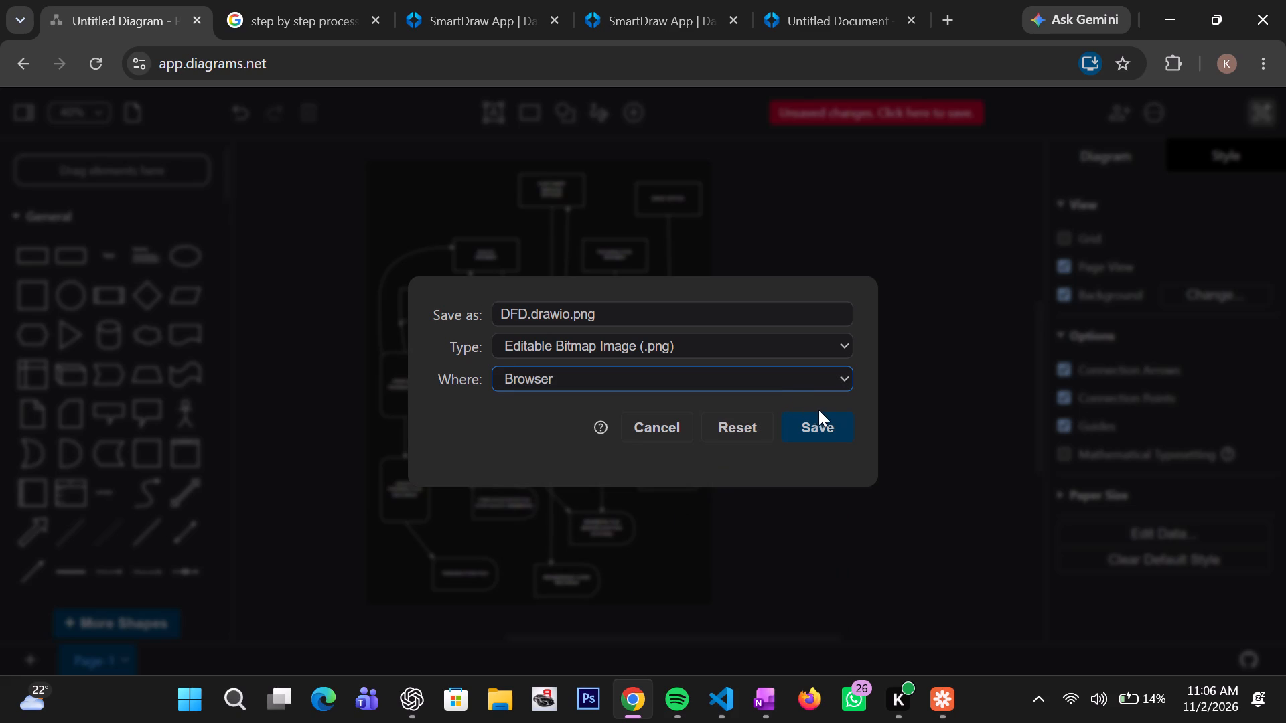
Choose a OneDrive folder as the save location for the DFD image.
left_click(847, 381)
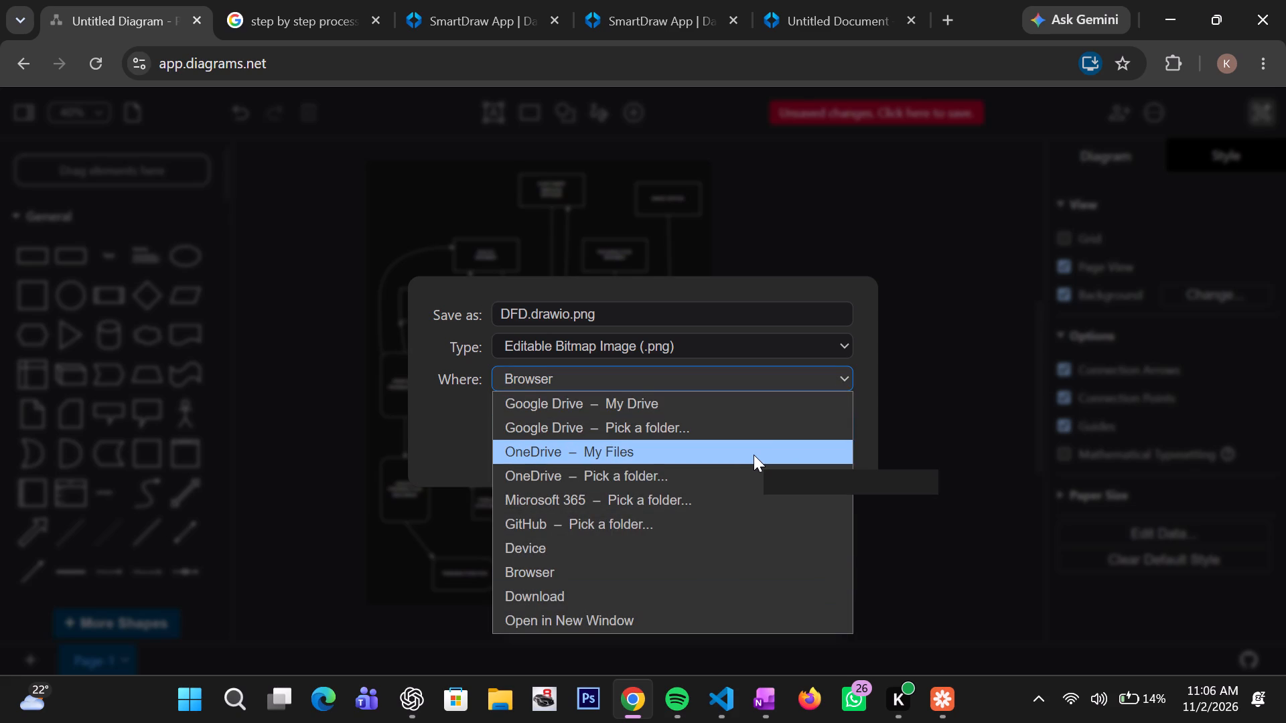
double_click(727, 476)
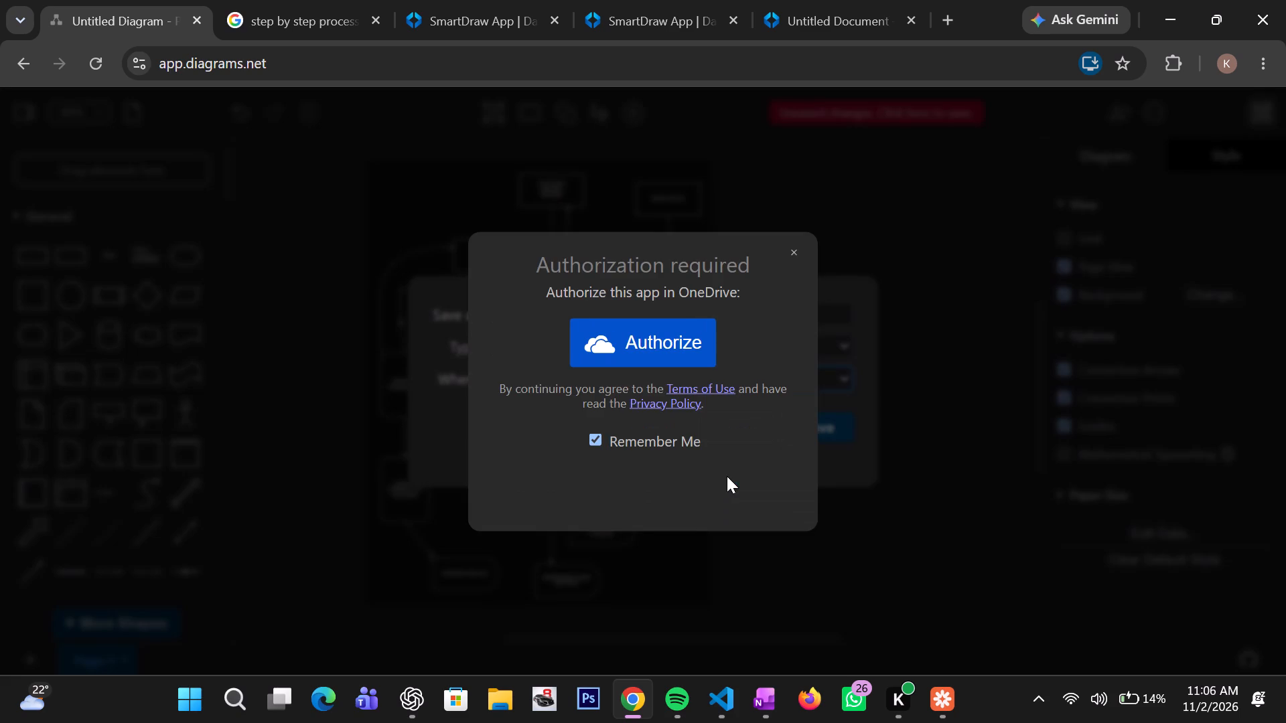
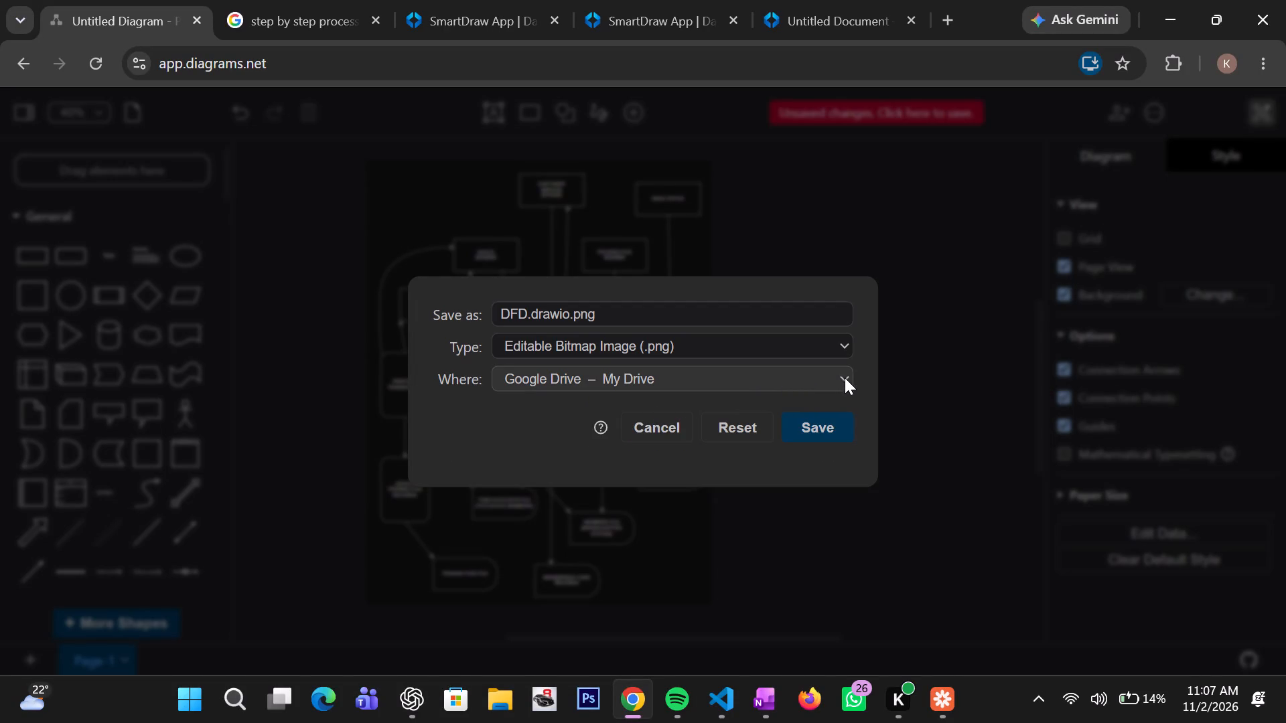
Save the diagram as DFD.drawio.png to Google Drive's My Drive.
left_click(820, 416)
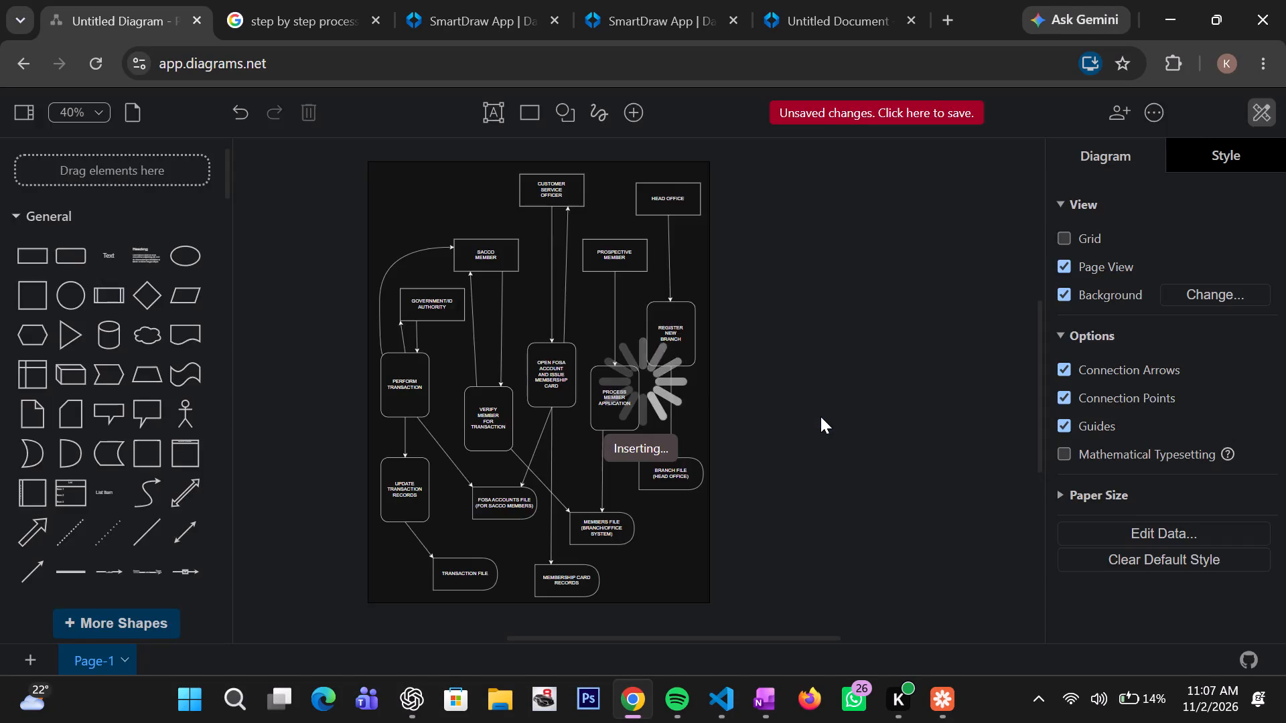
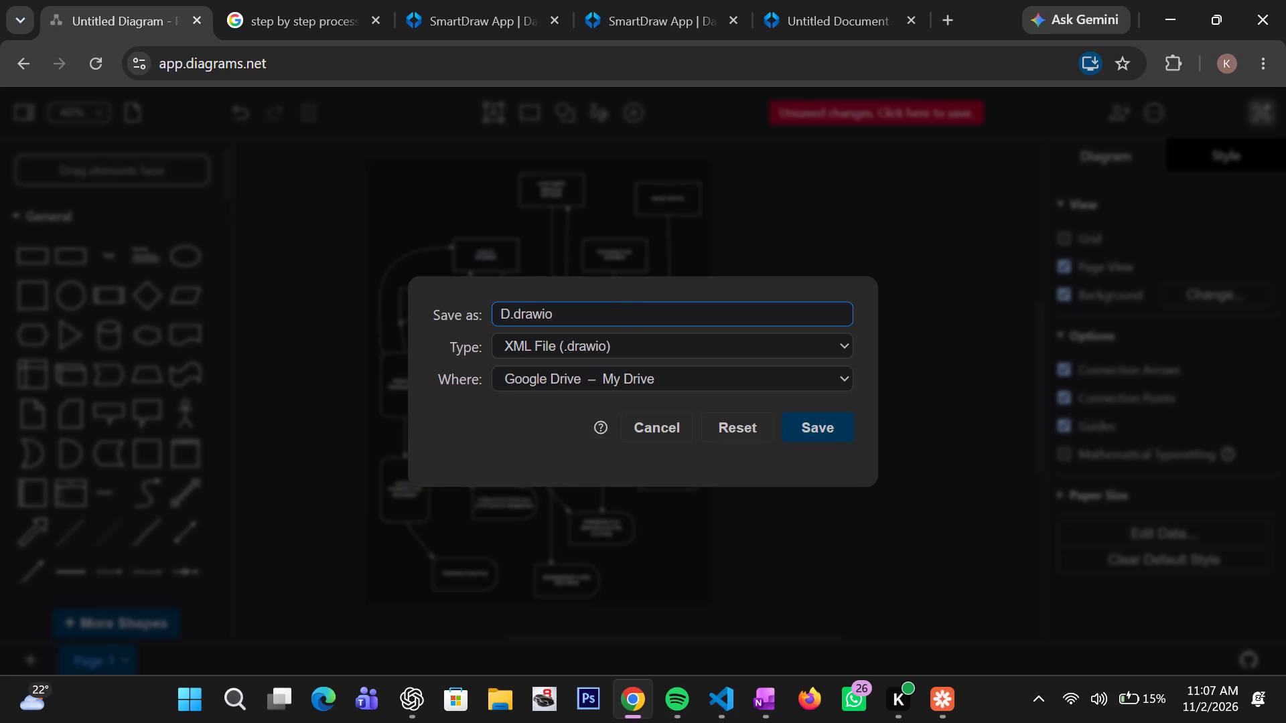
Save the diagram as DFD.drawio.png, an Editable Bitmap Image (.png), with Download as the destination.
type("FD")
left_click(843, 374)
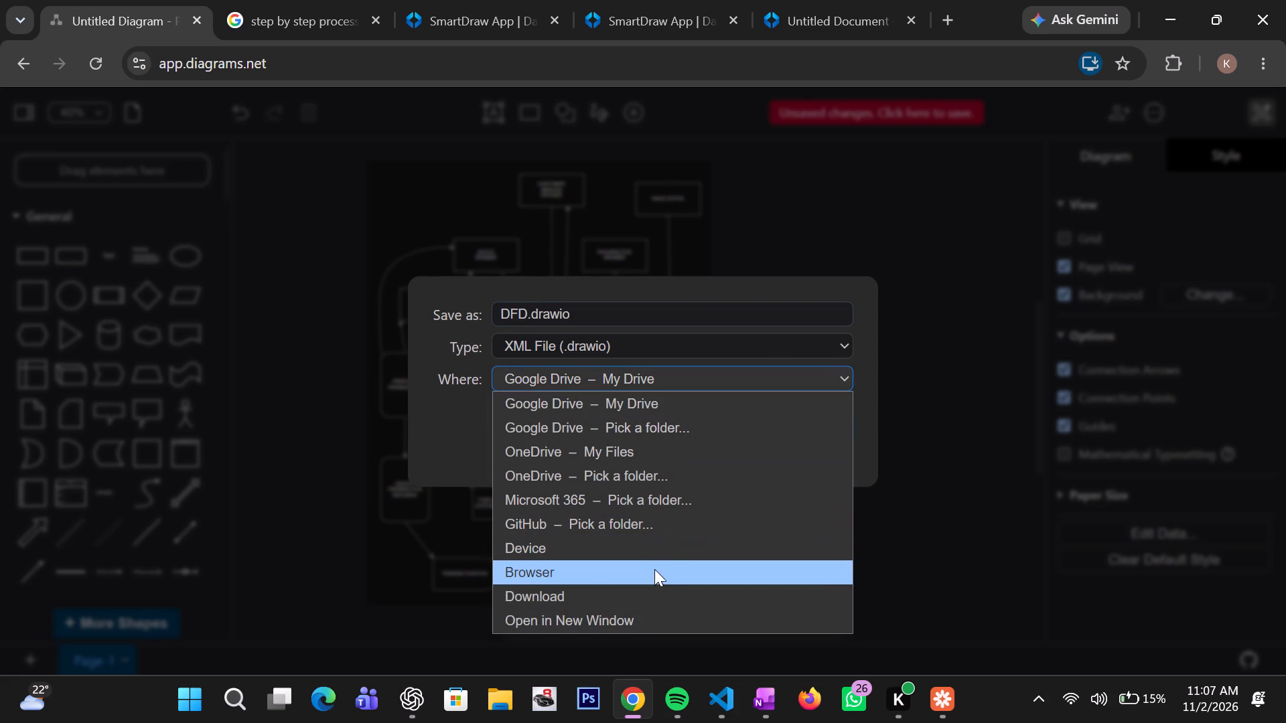
left_click(642, 583)
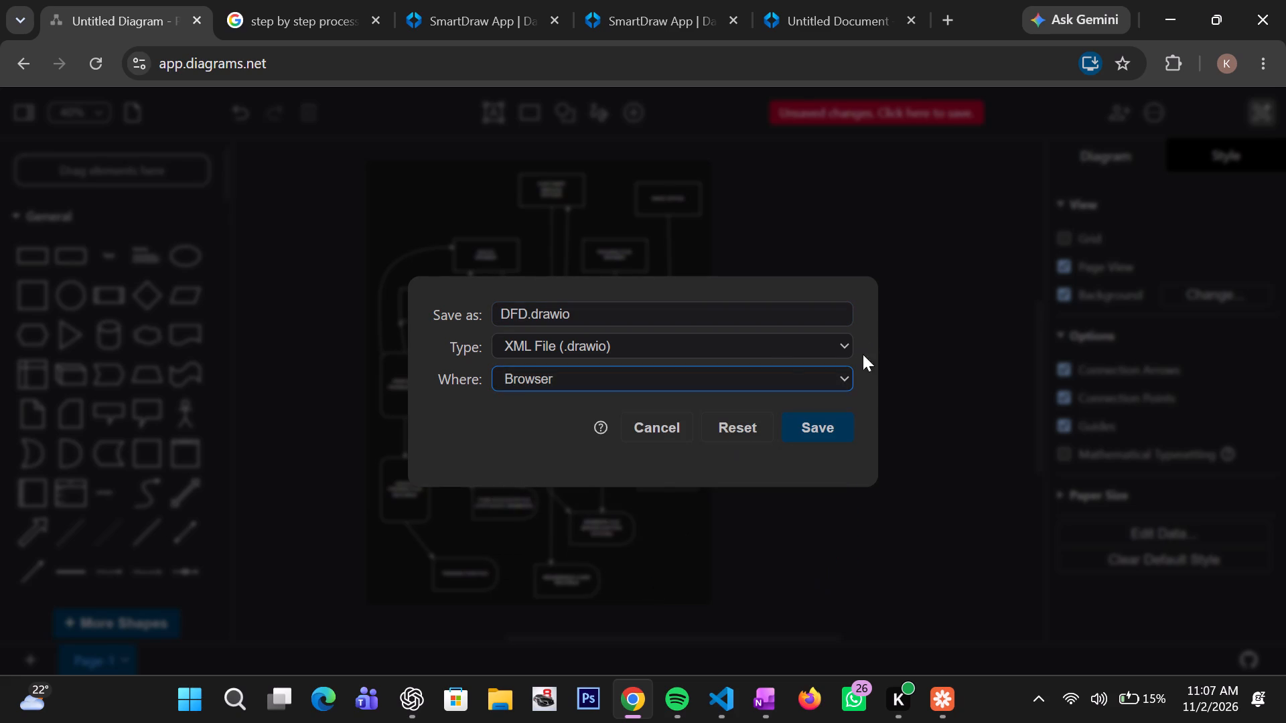
left_click(845, 376)
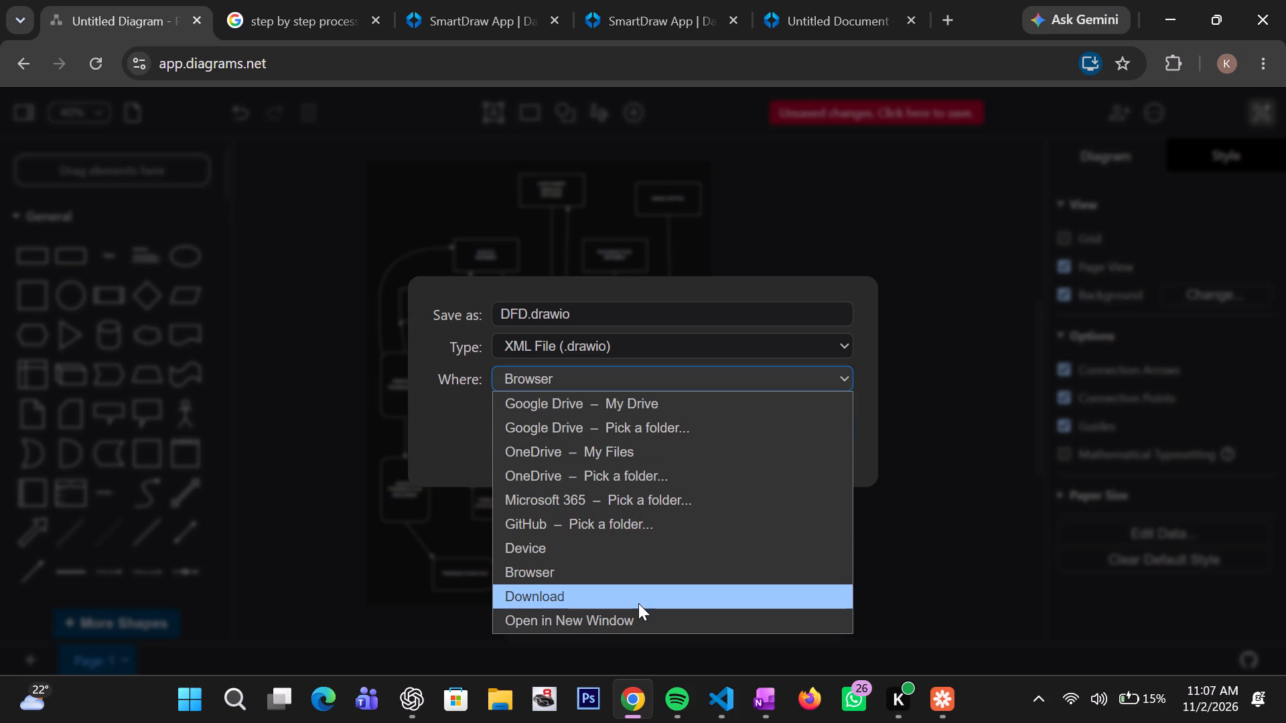
left_click(638, 603)
left_click(843, 341)
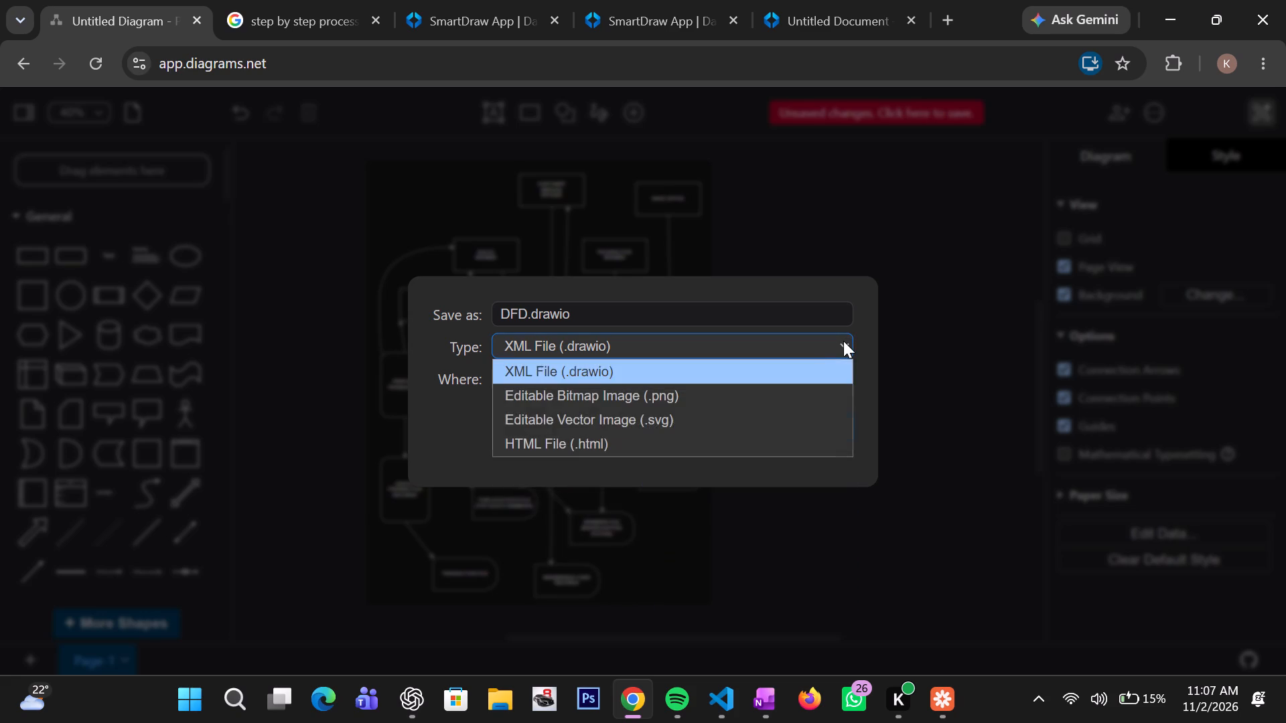
left_click(766, 402)
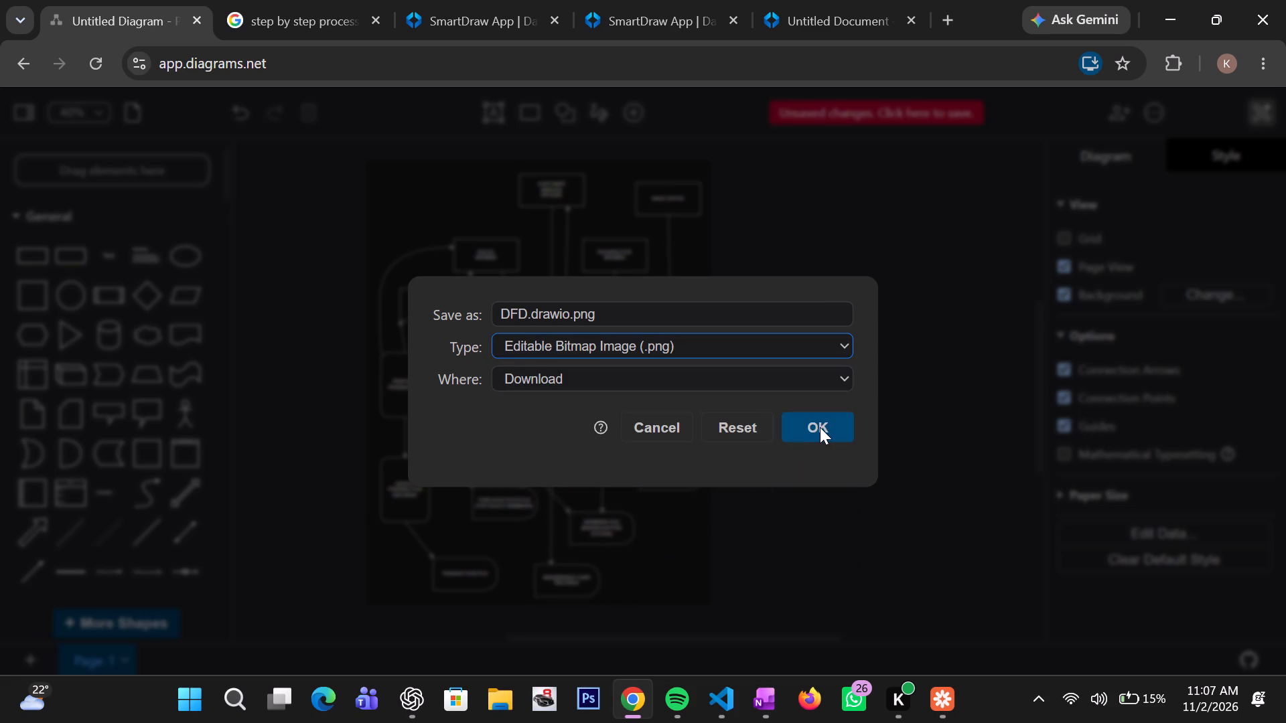
left_click(820, 427)
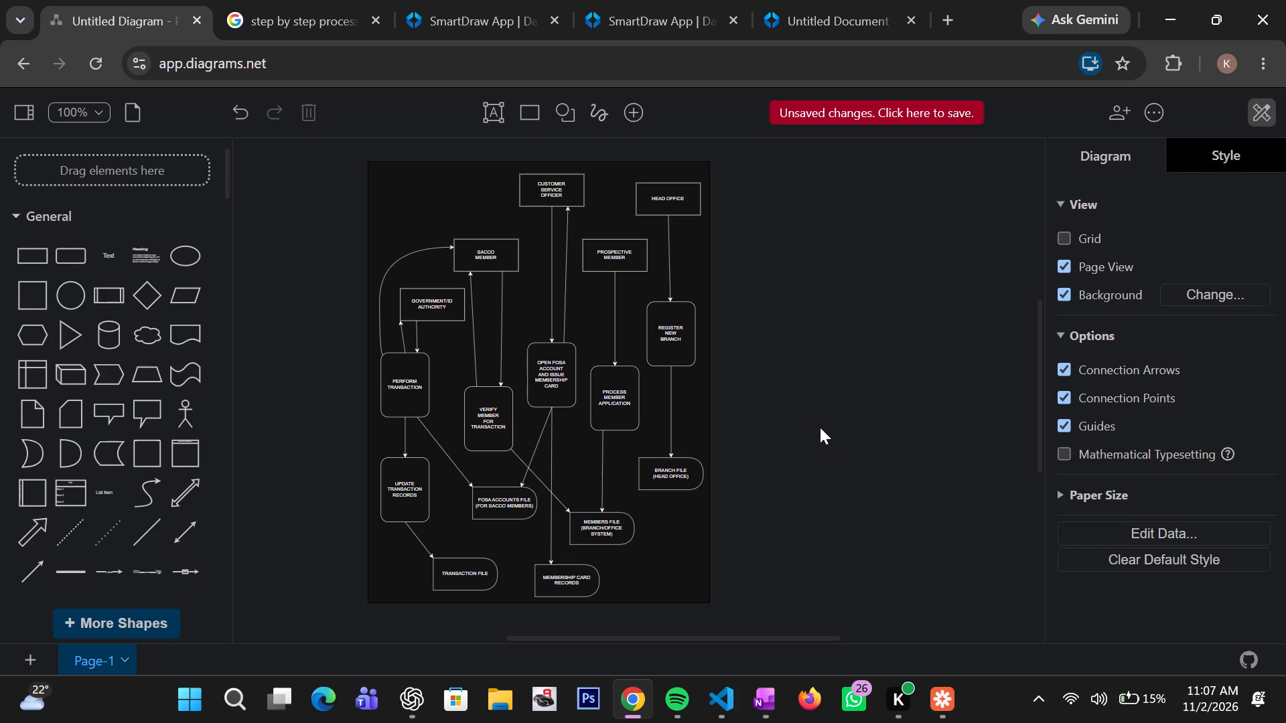
Open the Downloads folder in File Explorer and look for the downloaded DFD image.
left_click(506, 689)
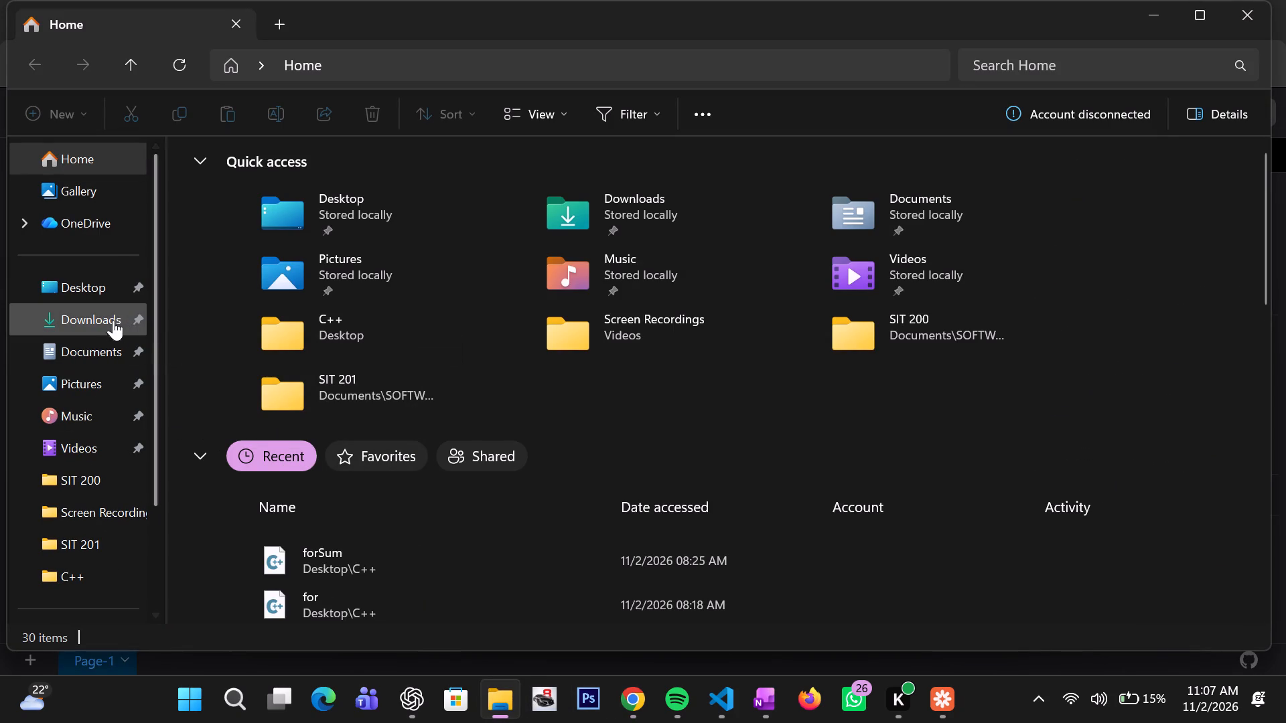
double_click(95, 325)
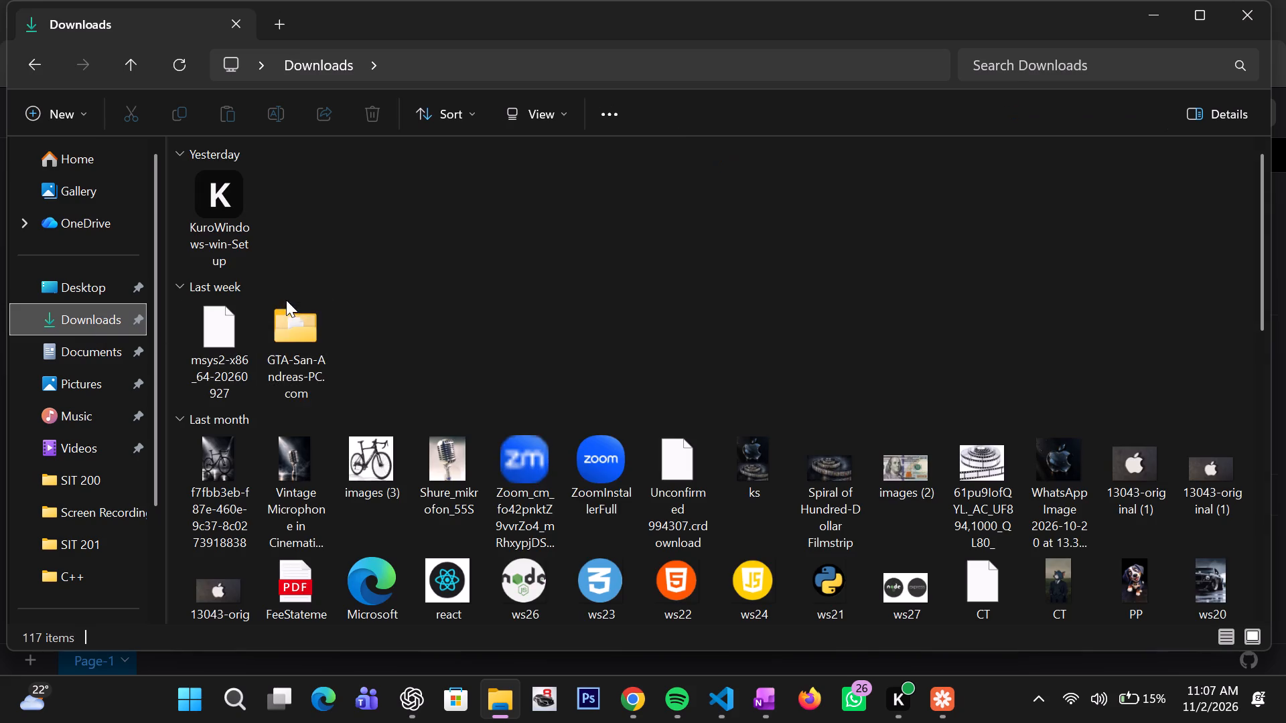
scroll(374, 280, "up", 6)
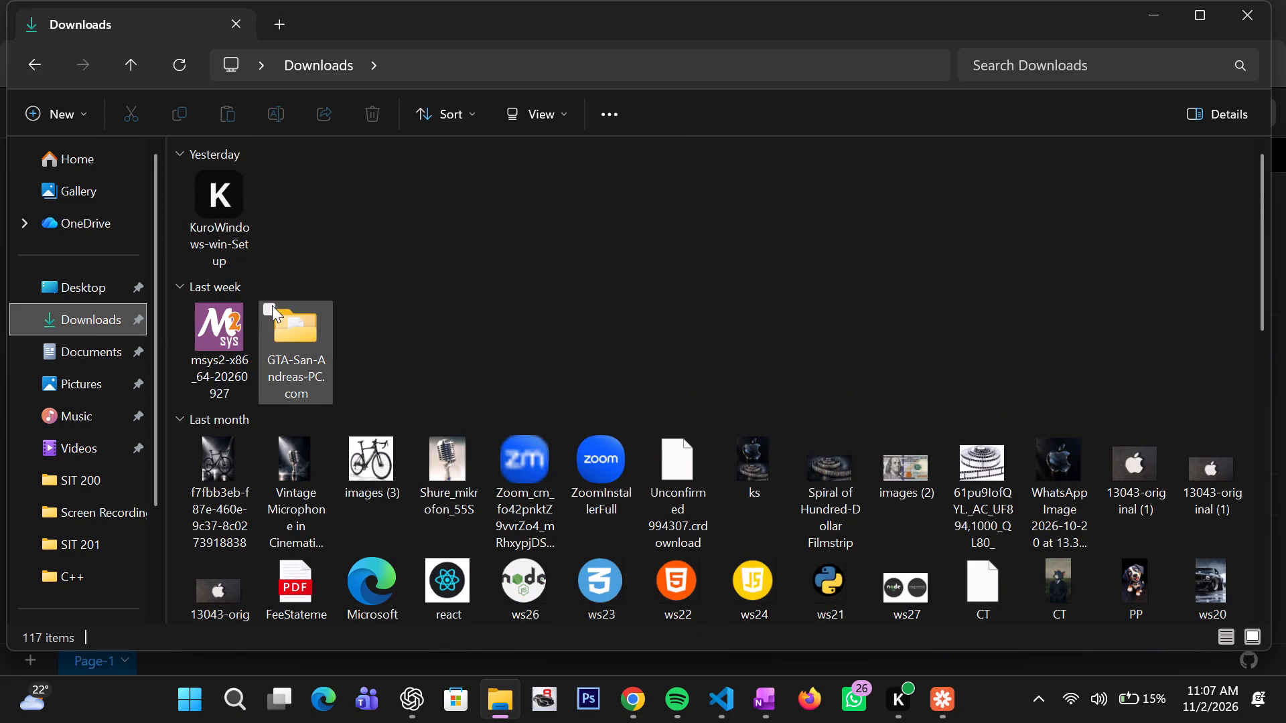
scroll(426, 194, "up", 3)
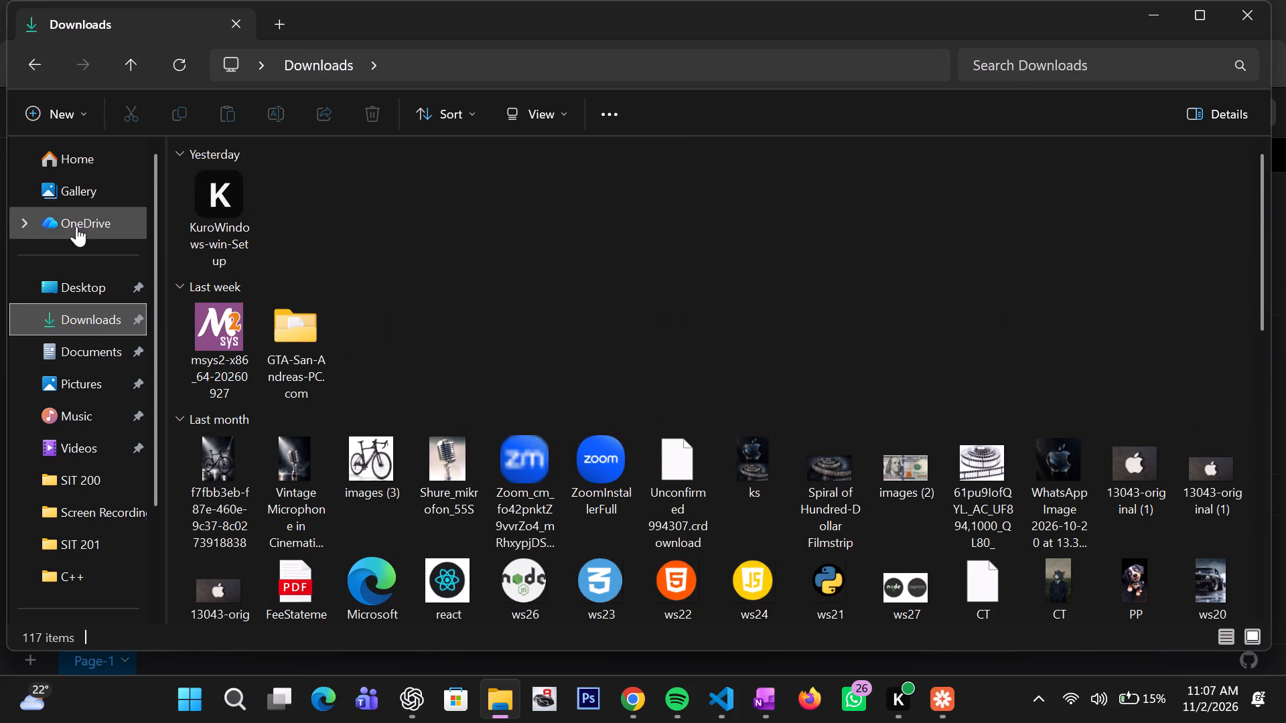
Open OneDrive in File Explorer and sign in with the account email already filled in.
left_click(85, 214)
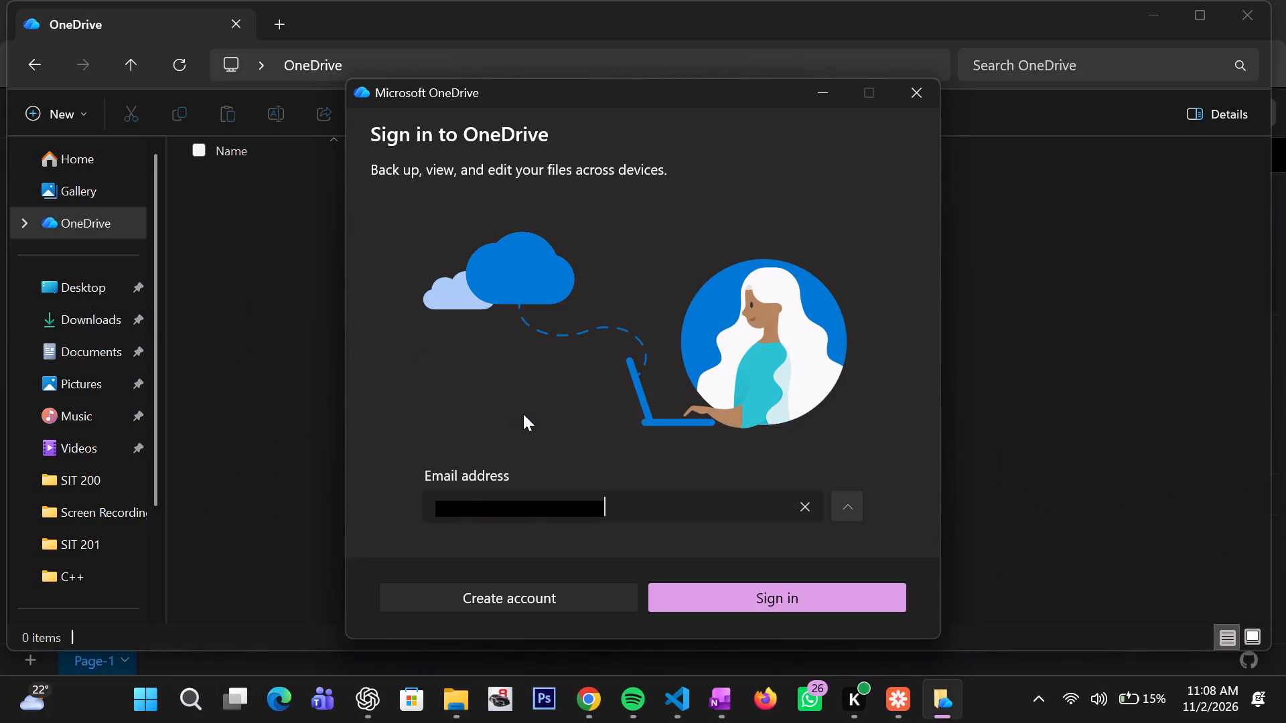
left_click(776, 601)
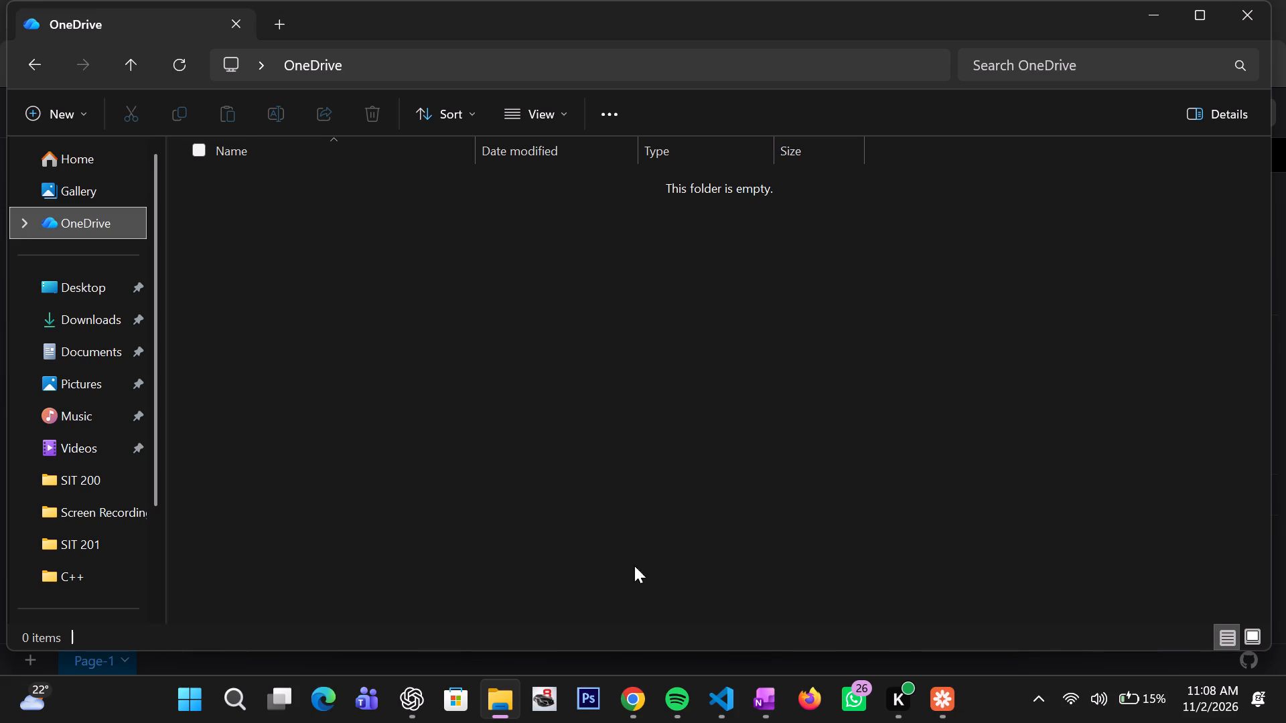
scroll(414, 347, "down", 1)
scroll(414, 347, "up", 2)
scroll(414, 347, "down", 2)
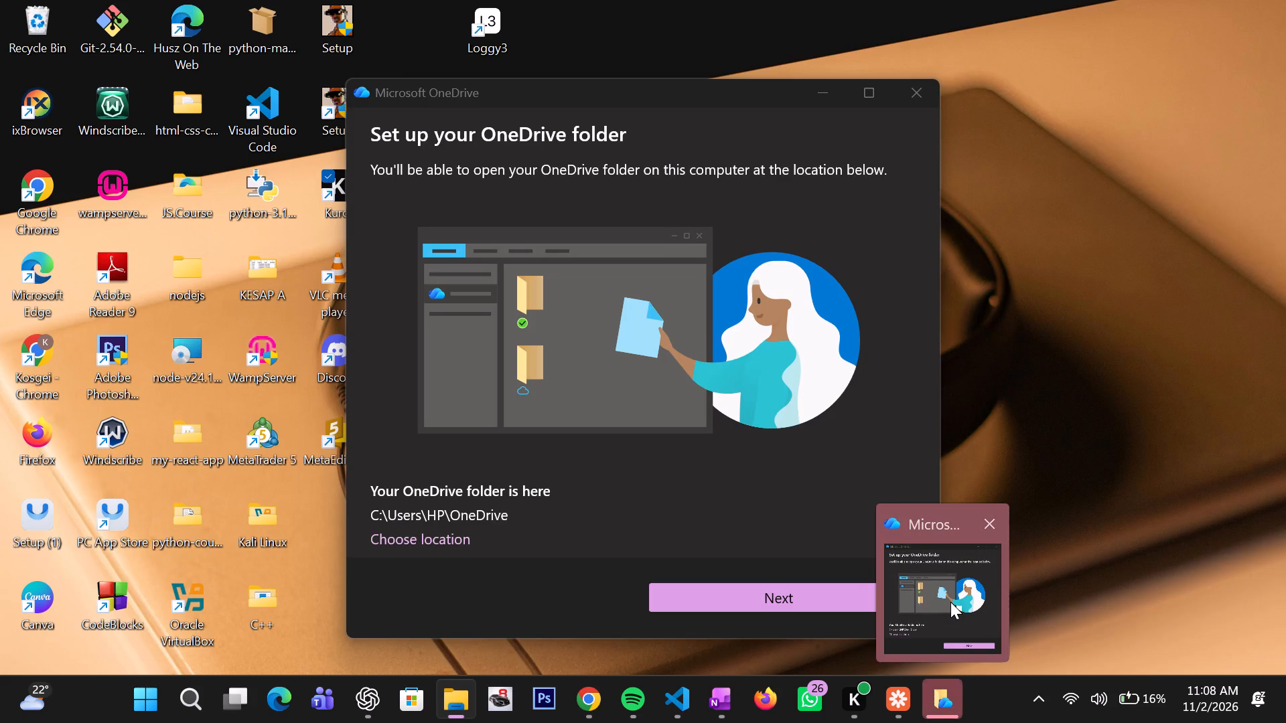
Return to the OneDrive setup window and accept C:\Users\HP\OneDrive as the OneDrive folder location.
left_click(950, 602)
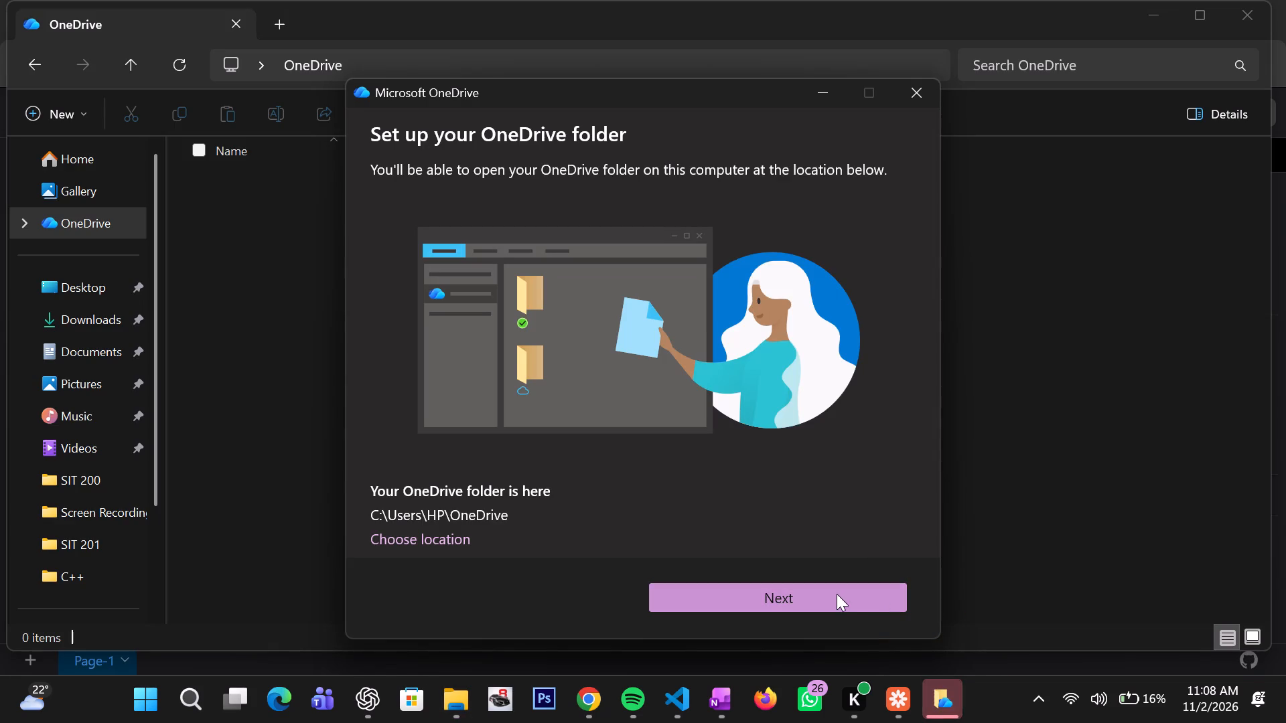
left_click(837, 594)
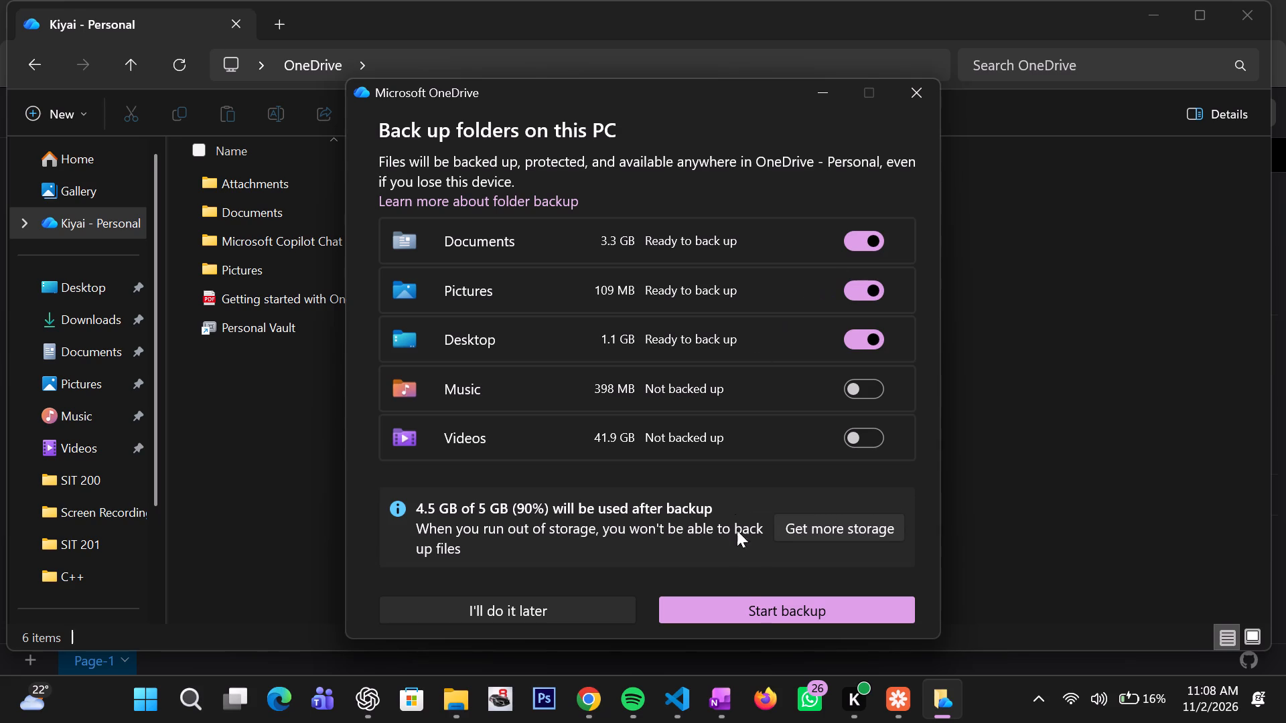
Start the OneDrive backup of the Documents, Pictures and Desktop folders, leaving Music and Videos out.
left_click(780, 602)
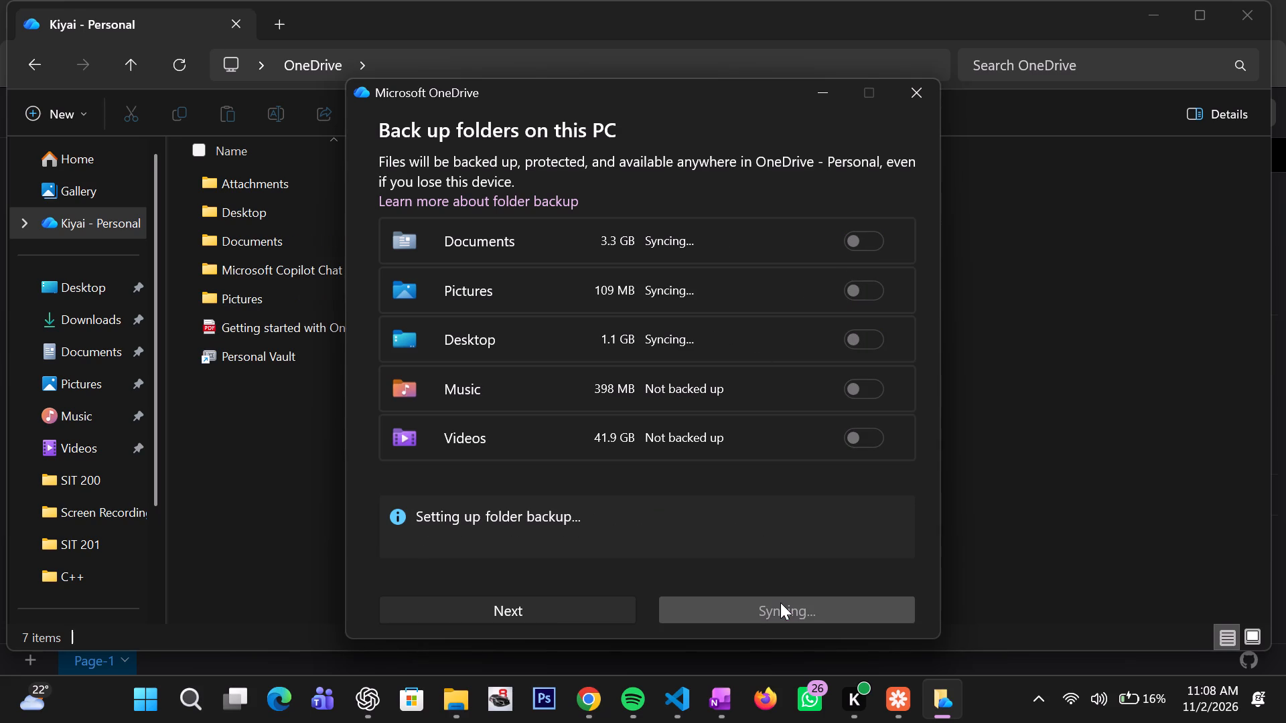
Finish the OneDrive setup, declining the plan upgrade and the mobile app, and check the OneDrive folder for the DFD image.
left_click(608, 609)
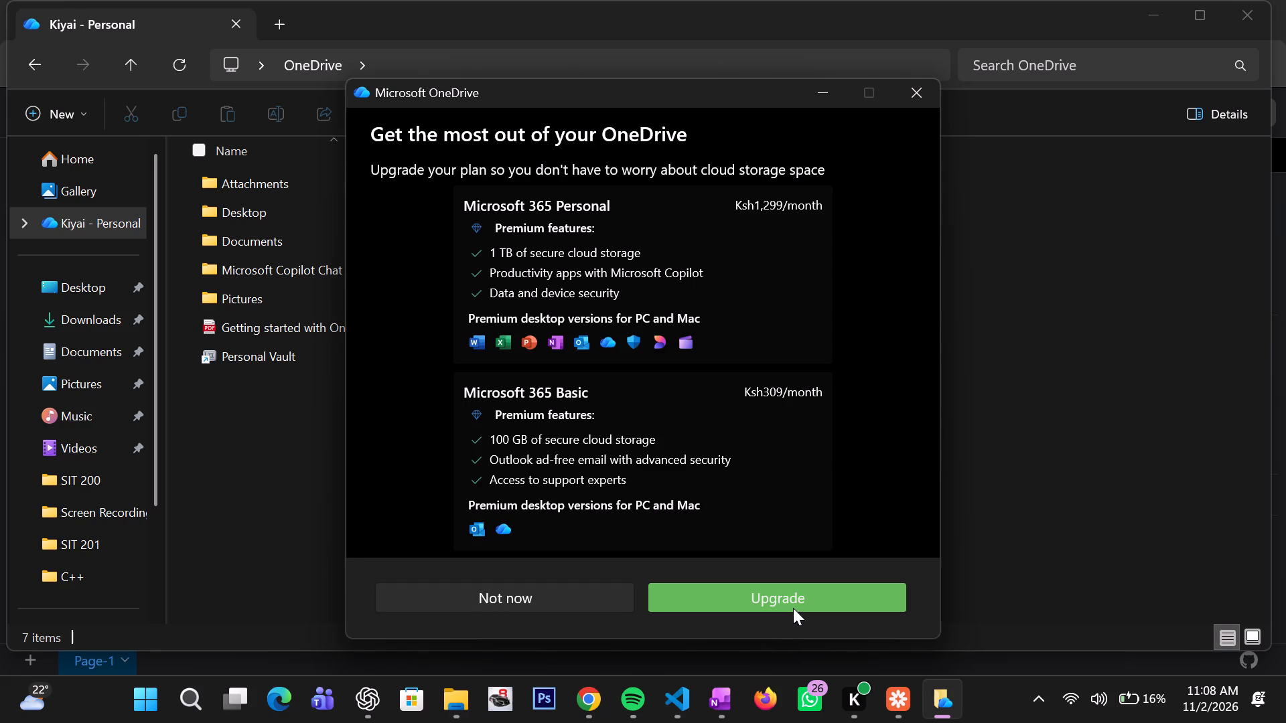
left_click(557, 599)
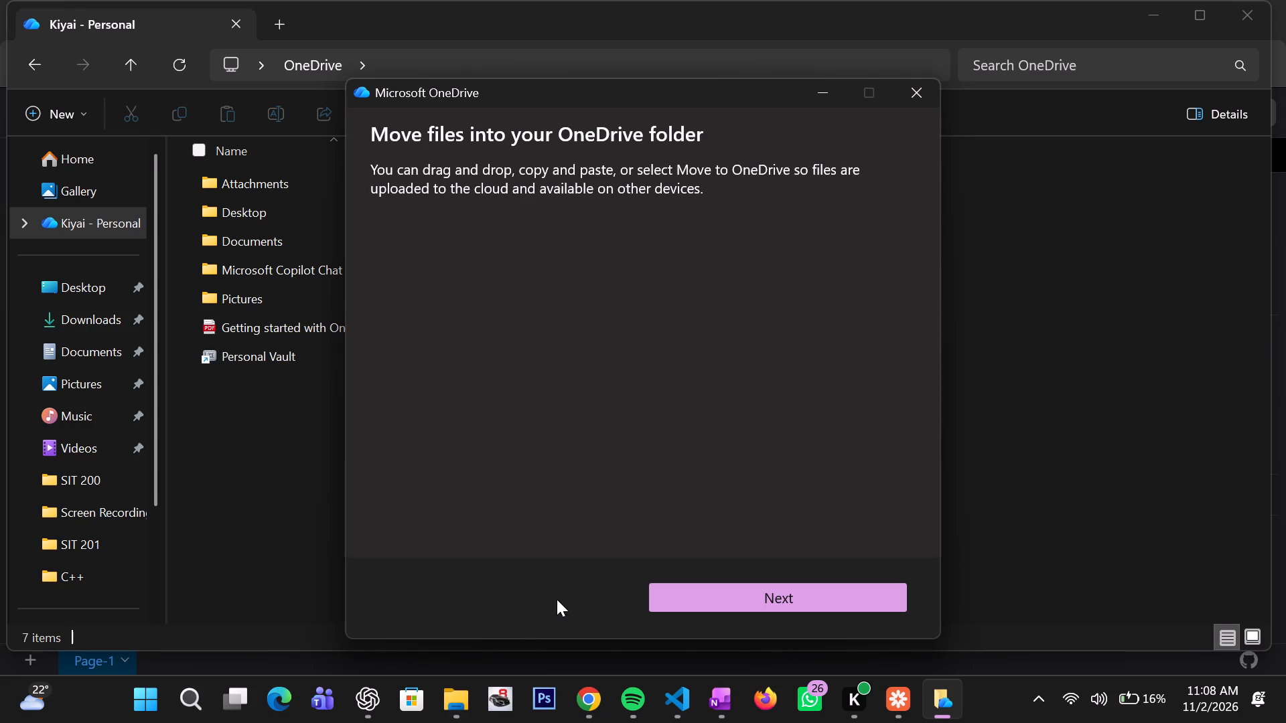
left_click(711, 596)
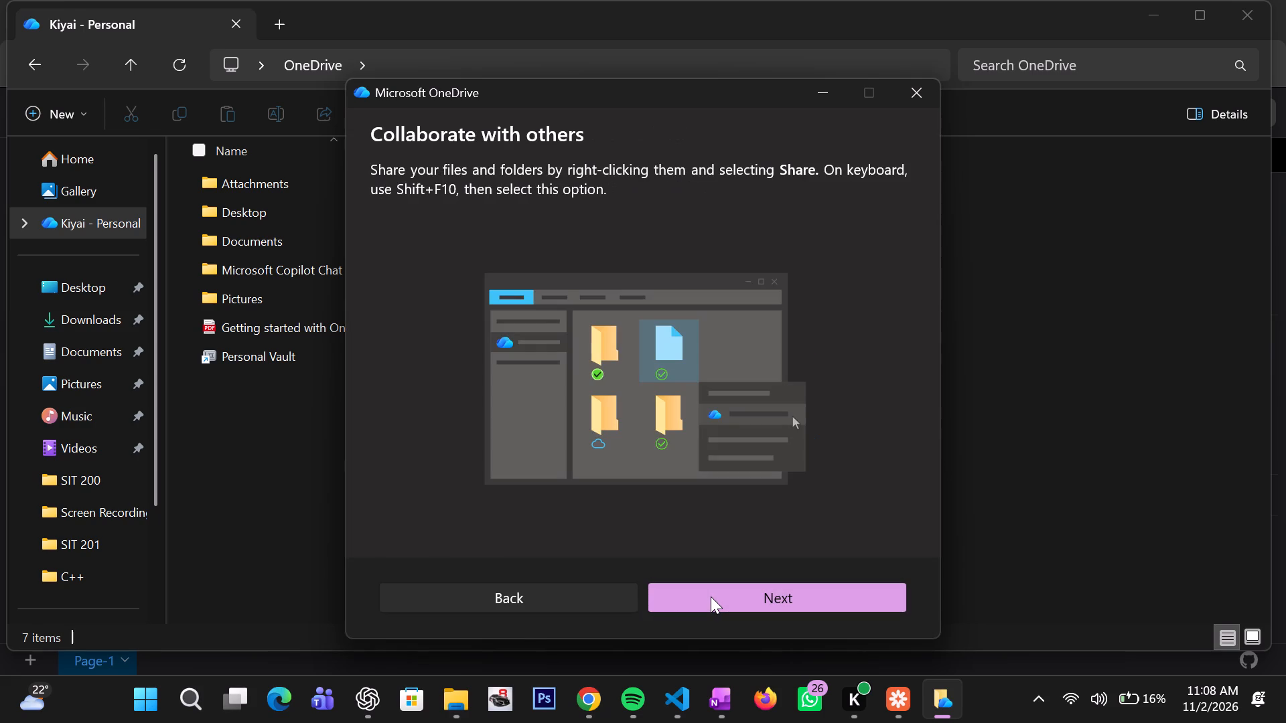
left_click(718, 601)
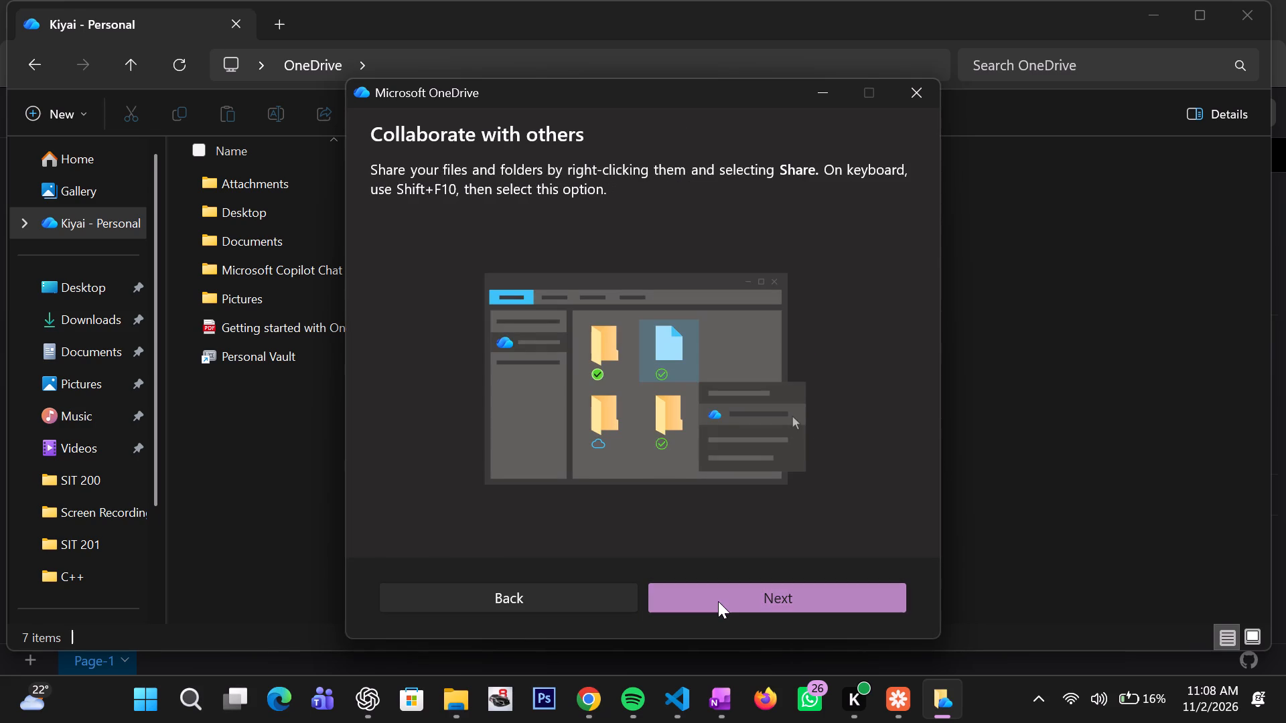
left_click(718, 601)
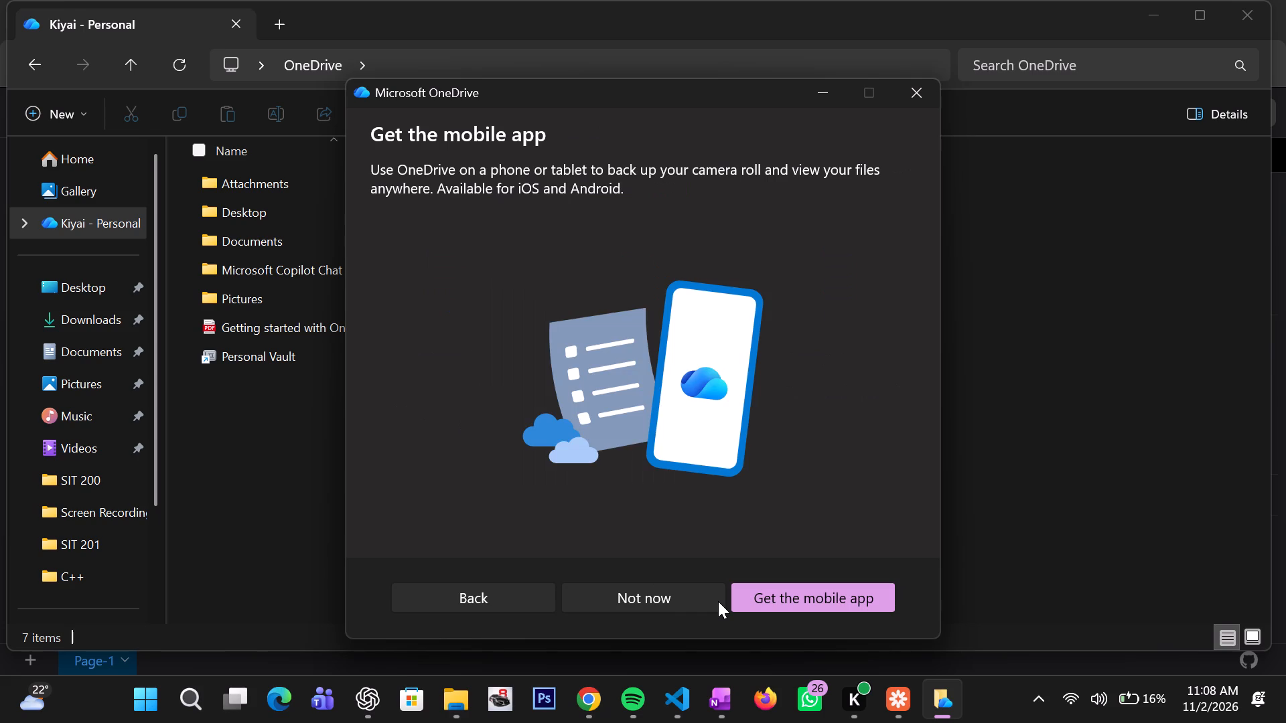
left_click(686, 600)
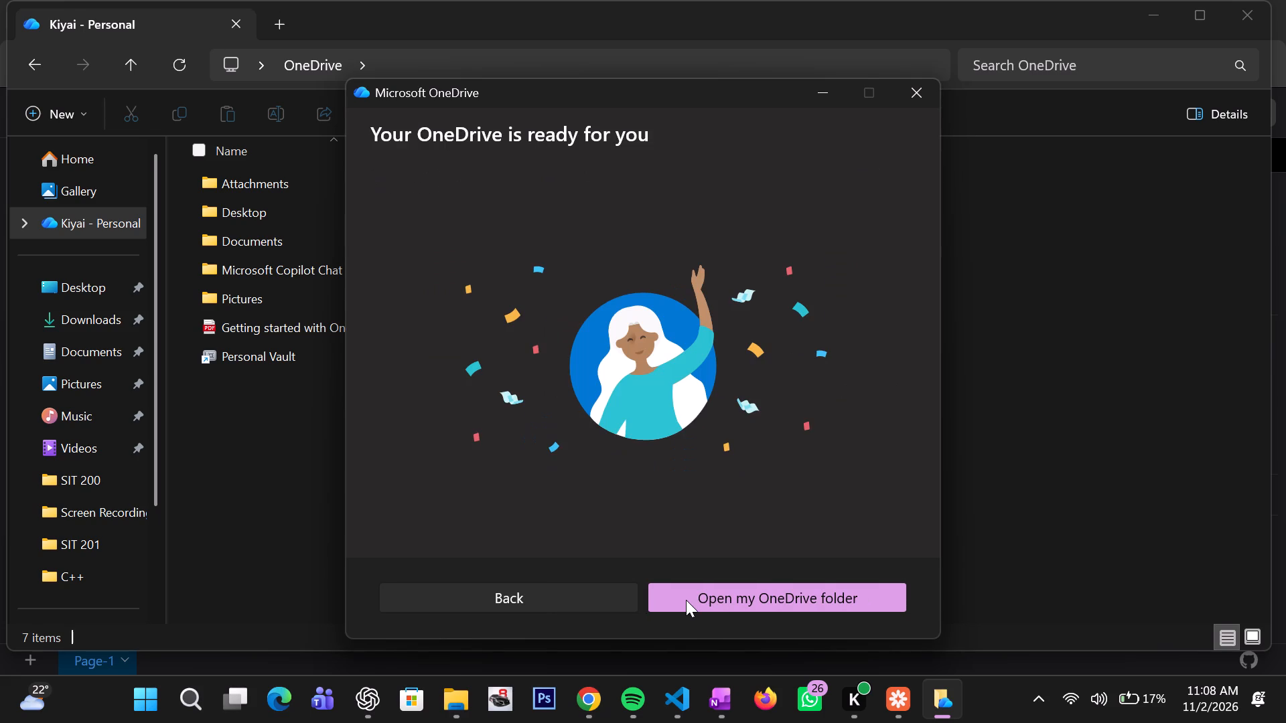
left_click(609, 596)
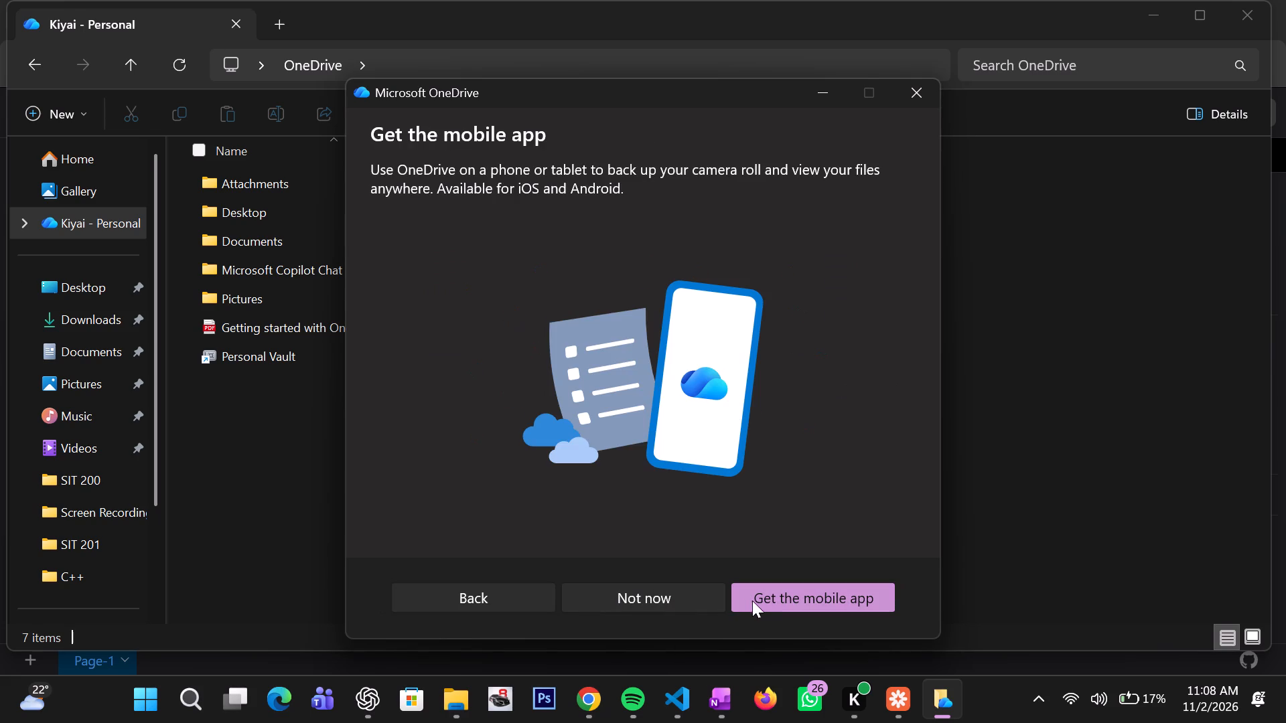
left_click(678, 600)
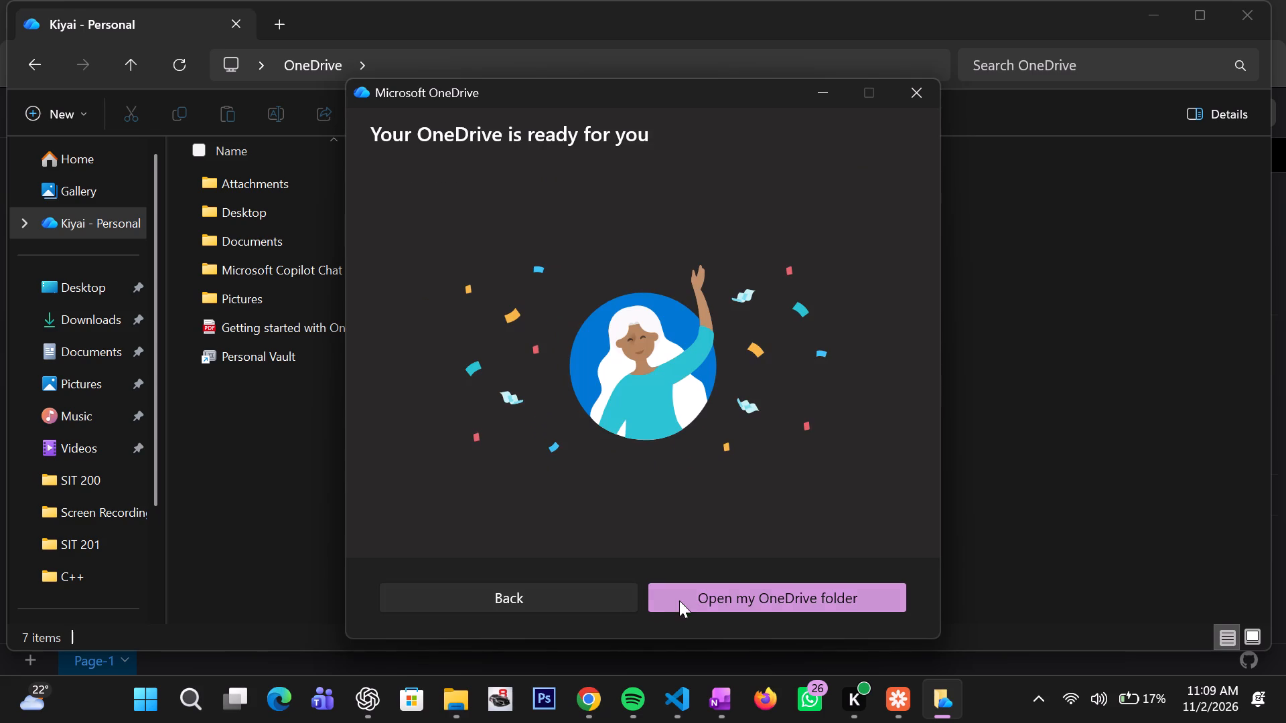
left_click(710, 596)
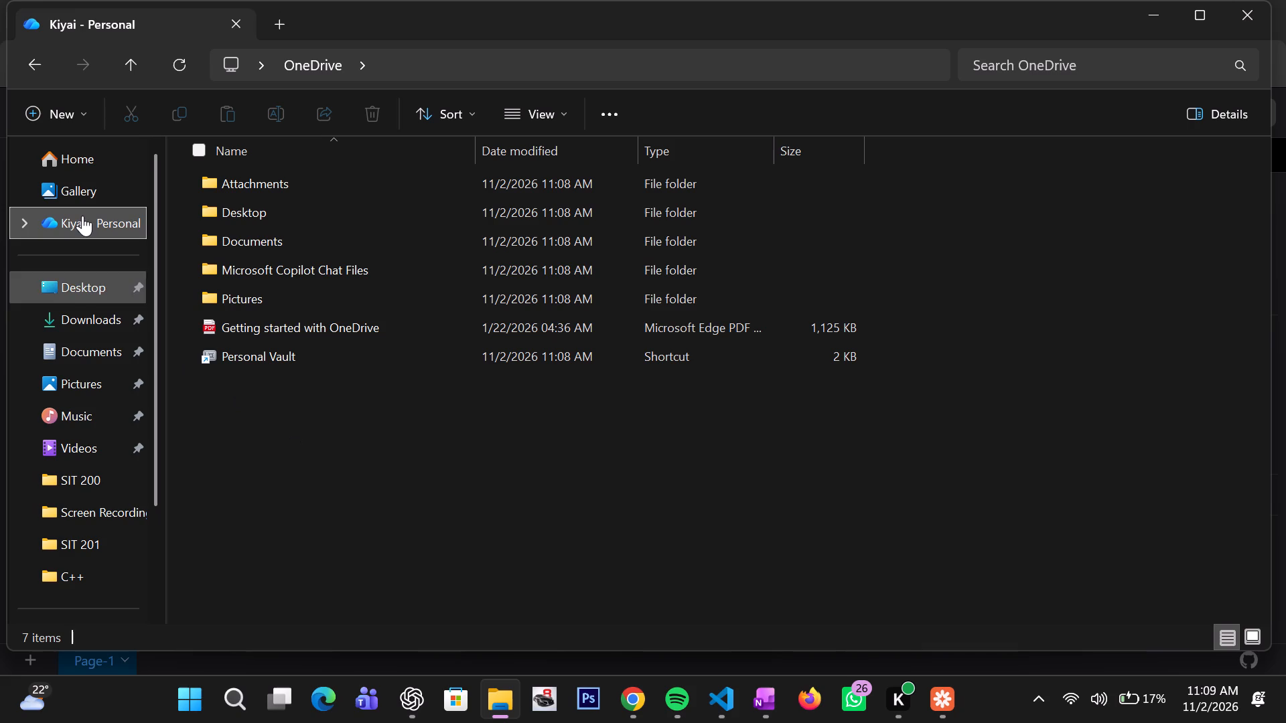
scroll(330, 298, "up", 1)
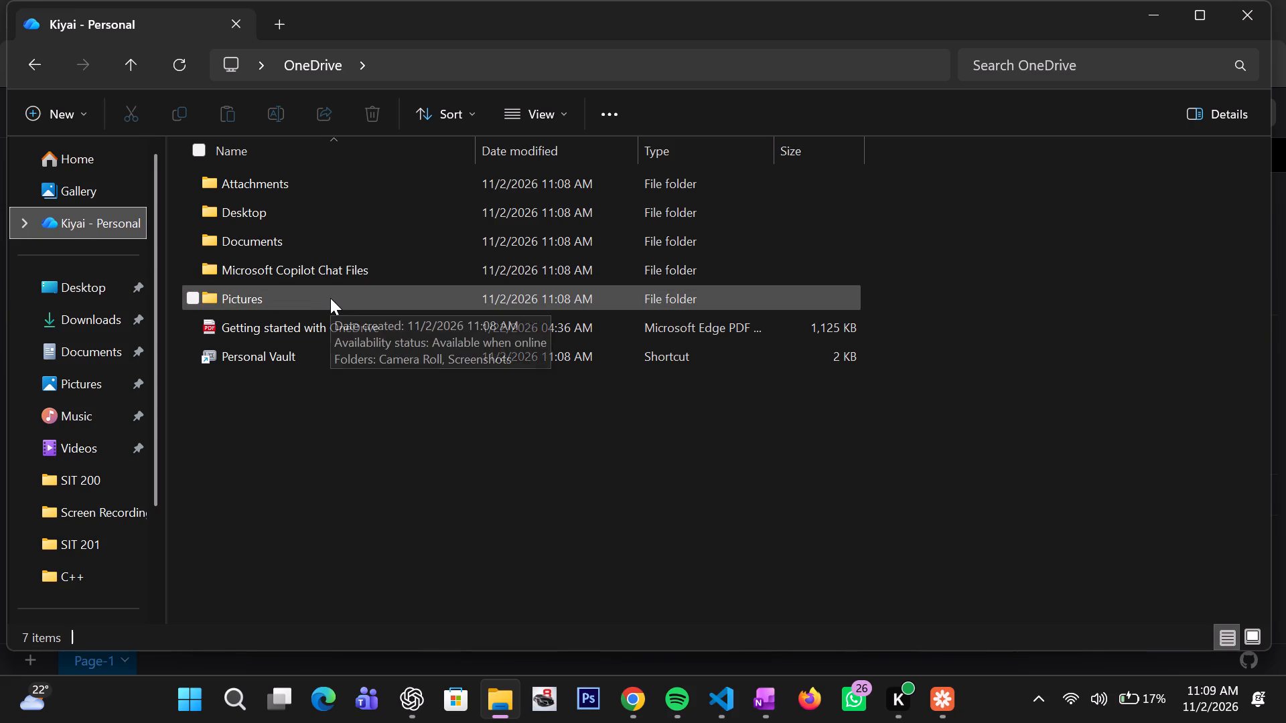
scroll(330, 298, "down", 1)
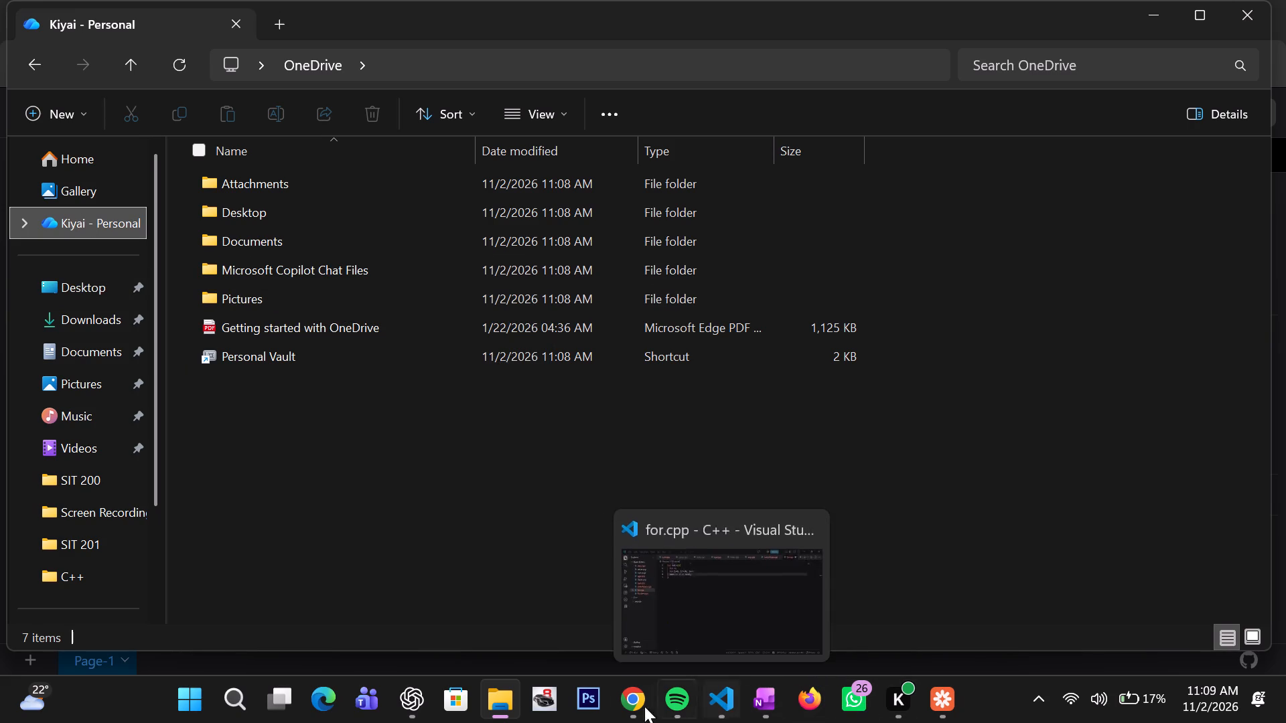
Switch back to the diagram in Chrome and start saving it again as DFD.drawio.png with the Editable Bitmap Image (.png) type.
left_click(640, 619)
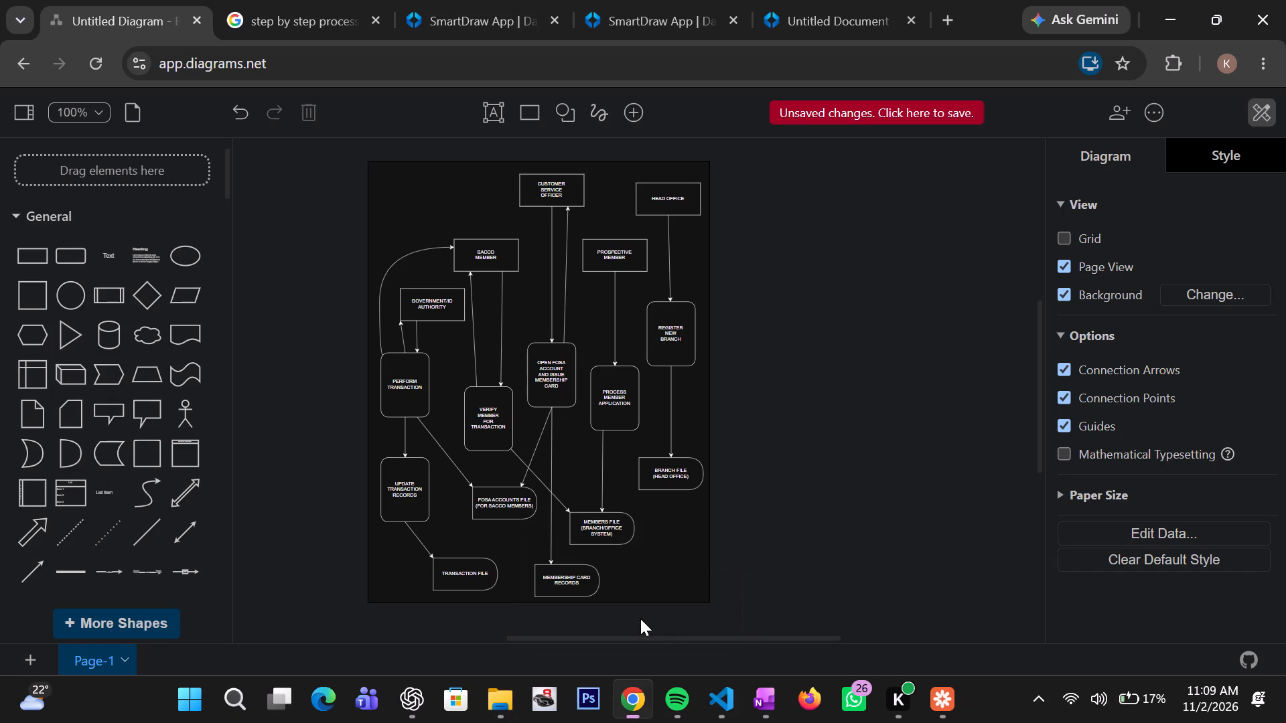
key("ctrl+s")
left_click_drag(709, 542, 599, 321)
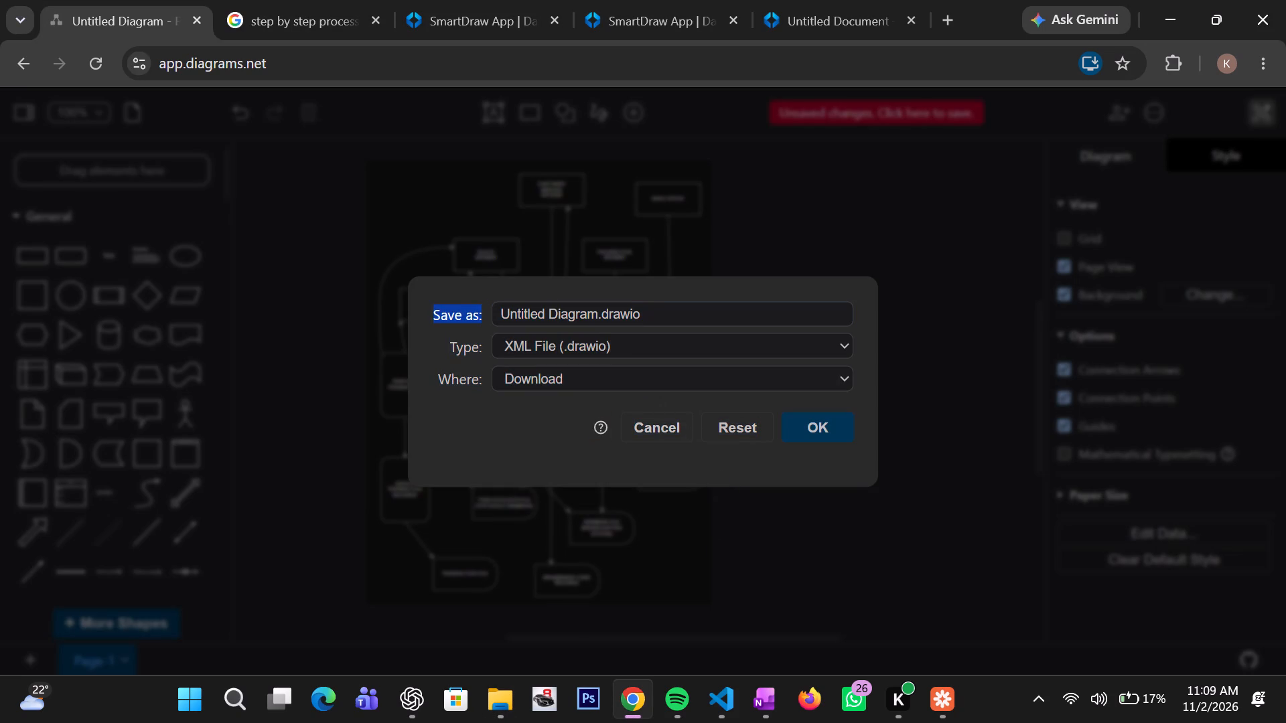
left_click_drag(599, 321, 595, 314)
left_click(595, 314)
key("BackSpace")
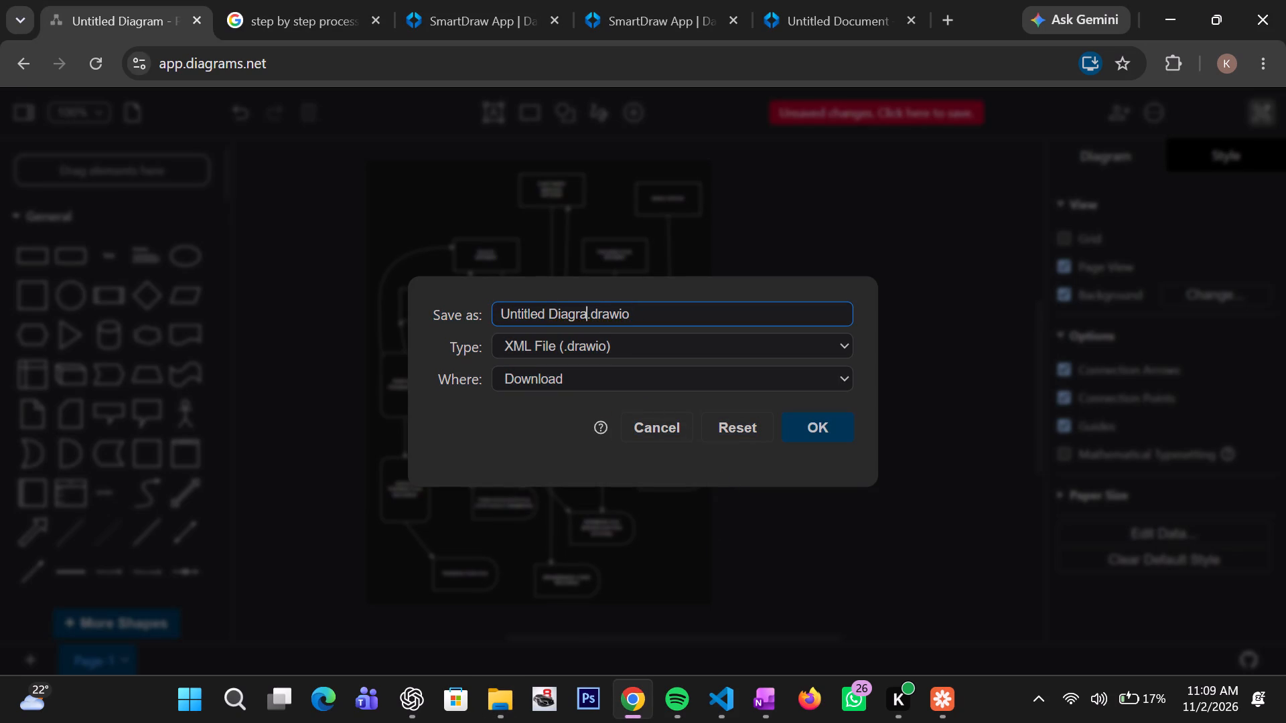
key("BackSpace")
key("BackSpace")
key("BackSpace")
key("BackSpace")
key("BackSpace")
key("BackSpace")
key("BackSpace")
key("BackSpace")
key("BackSpace")
key("BackSpace")
key("BackSpace")
key("BackSpace")
key("BackSpace")
key("BackSpace")
key("BackSpace")
key("BackSpace")
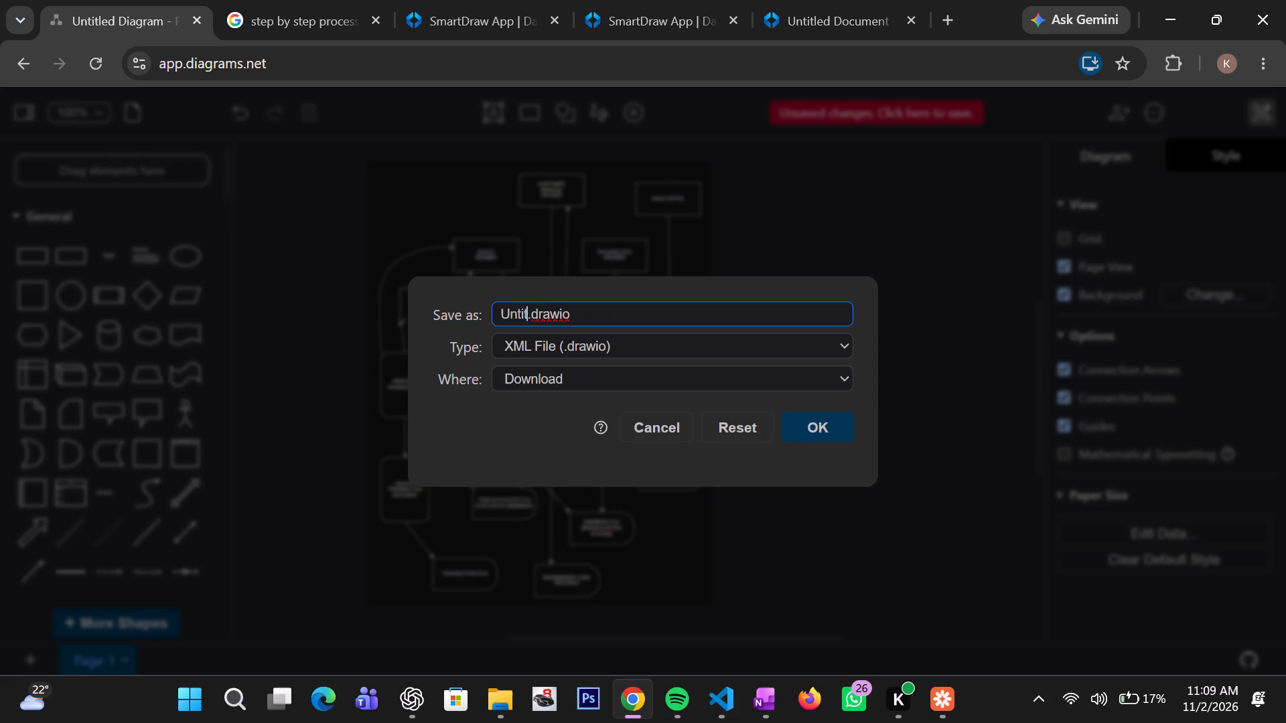
key("BackSpace")
key("d")
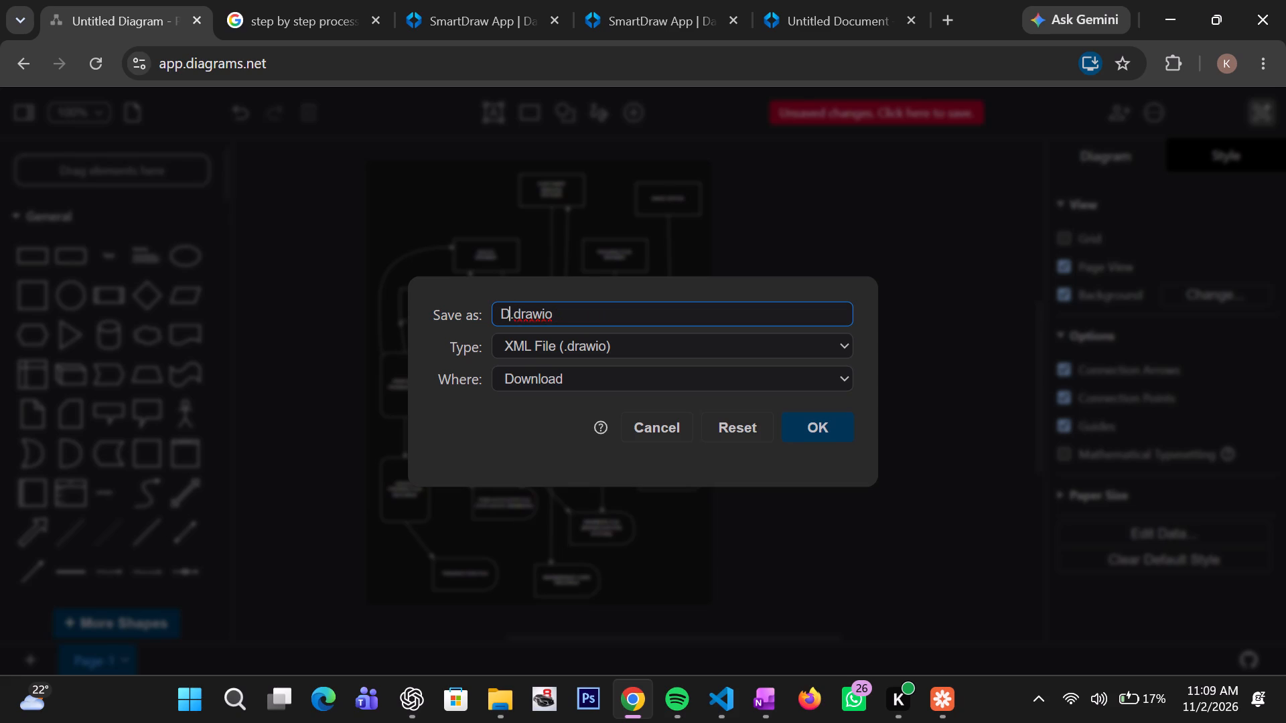
key("f")
key("d")
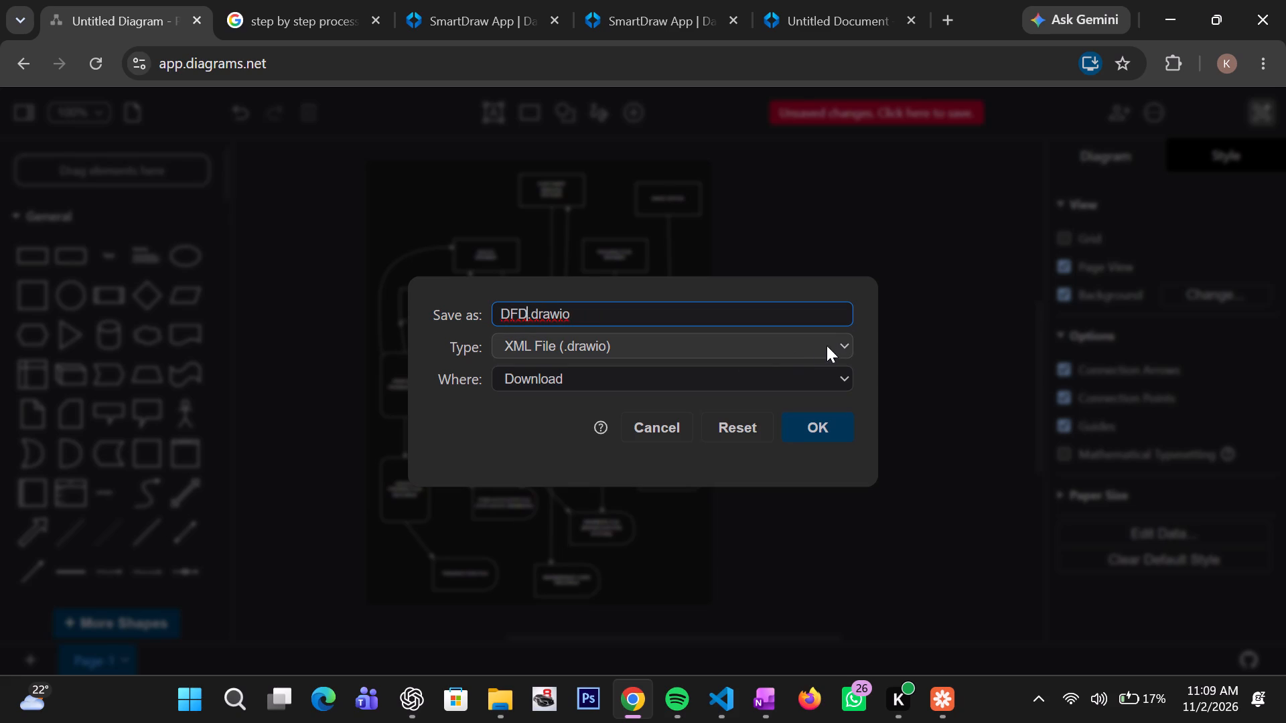
left_click(843, 345)
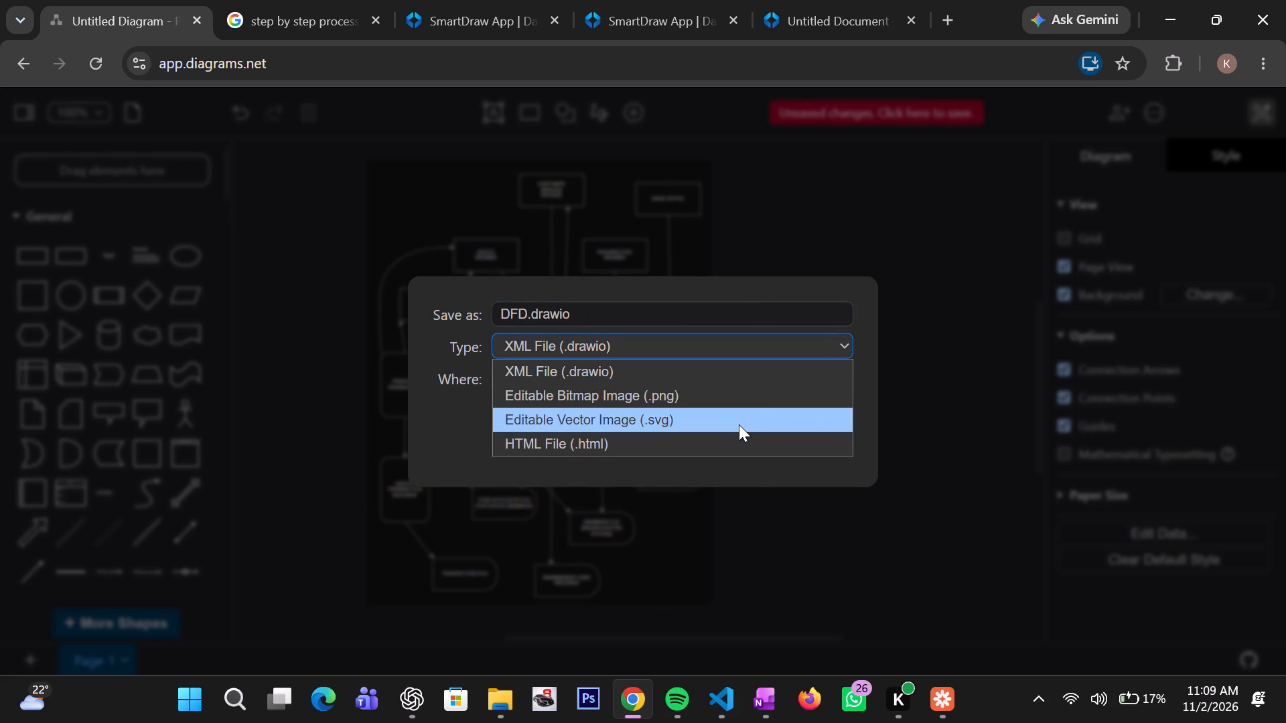
left_click(761, 400)
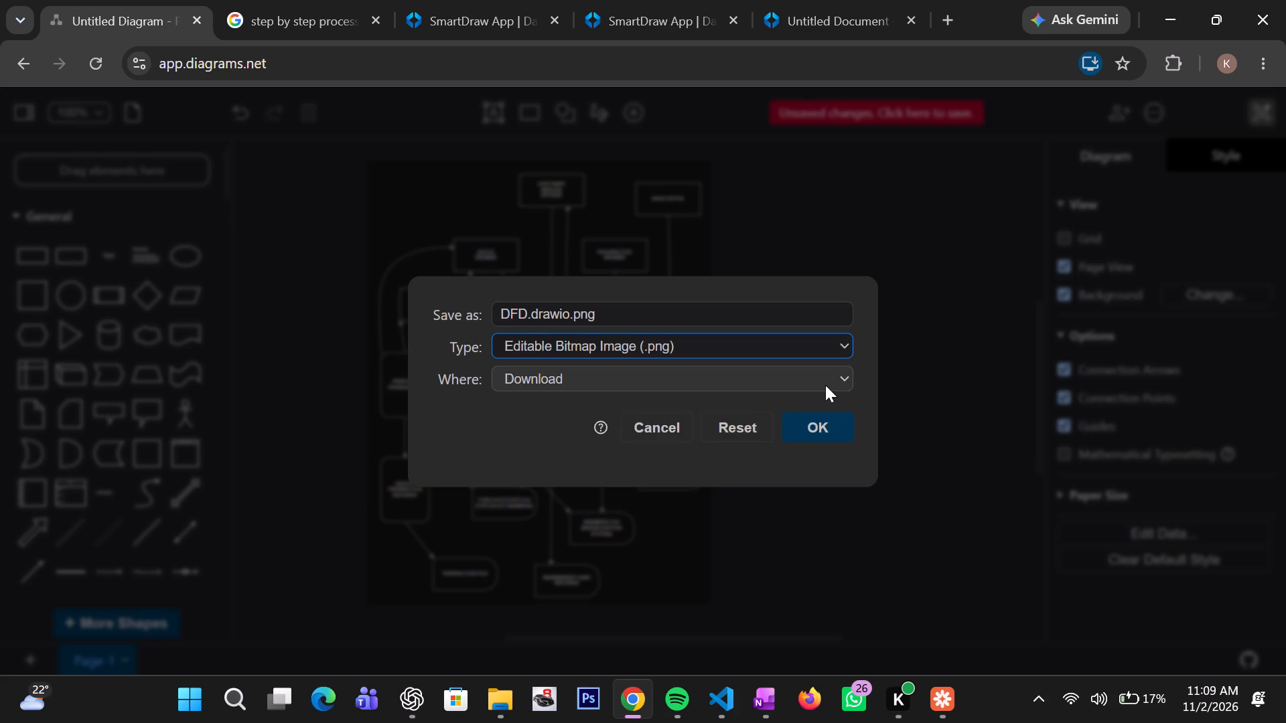
Try OneDrive – My Files as the save location, switching instead to picking a folder in Google Drive.
left_click(825, 385)
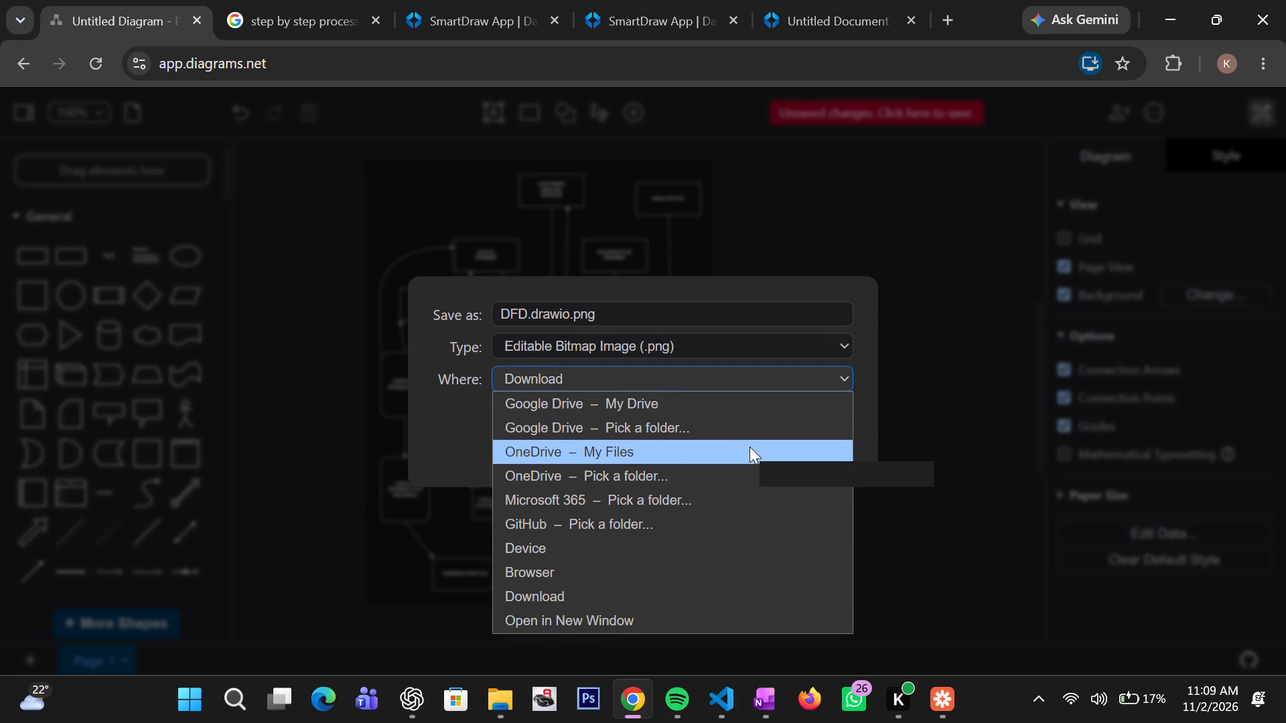
left_click(749, 447)
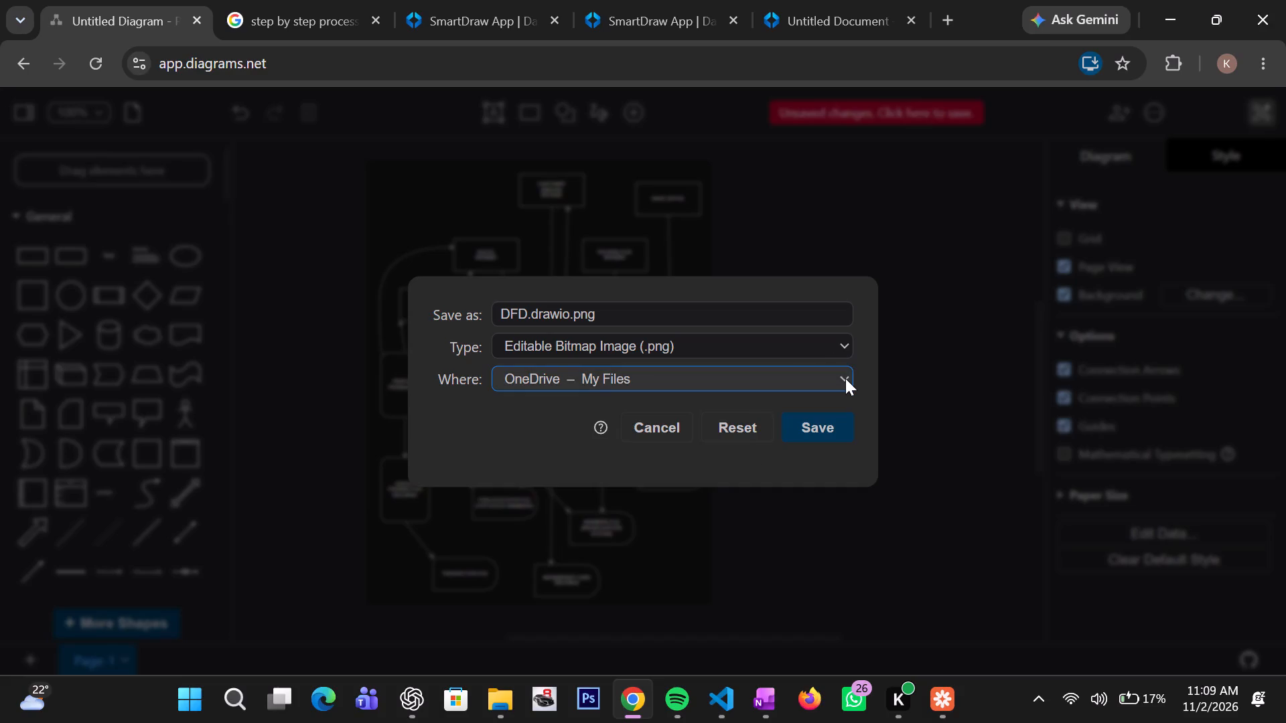
left_click(845, 378)
left_click(764, 426)
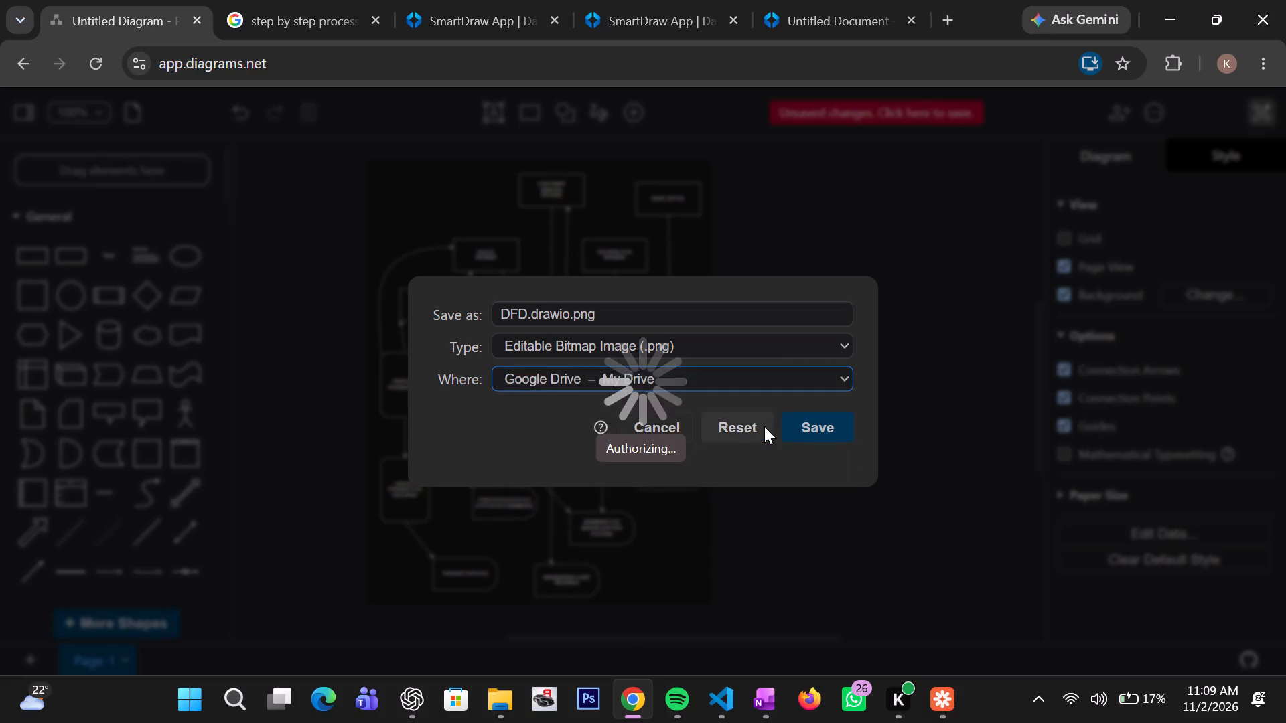
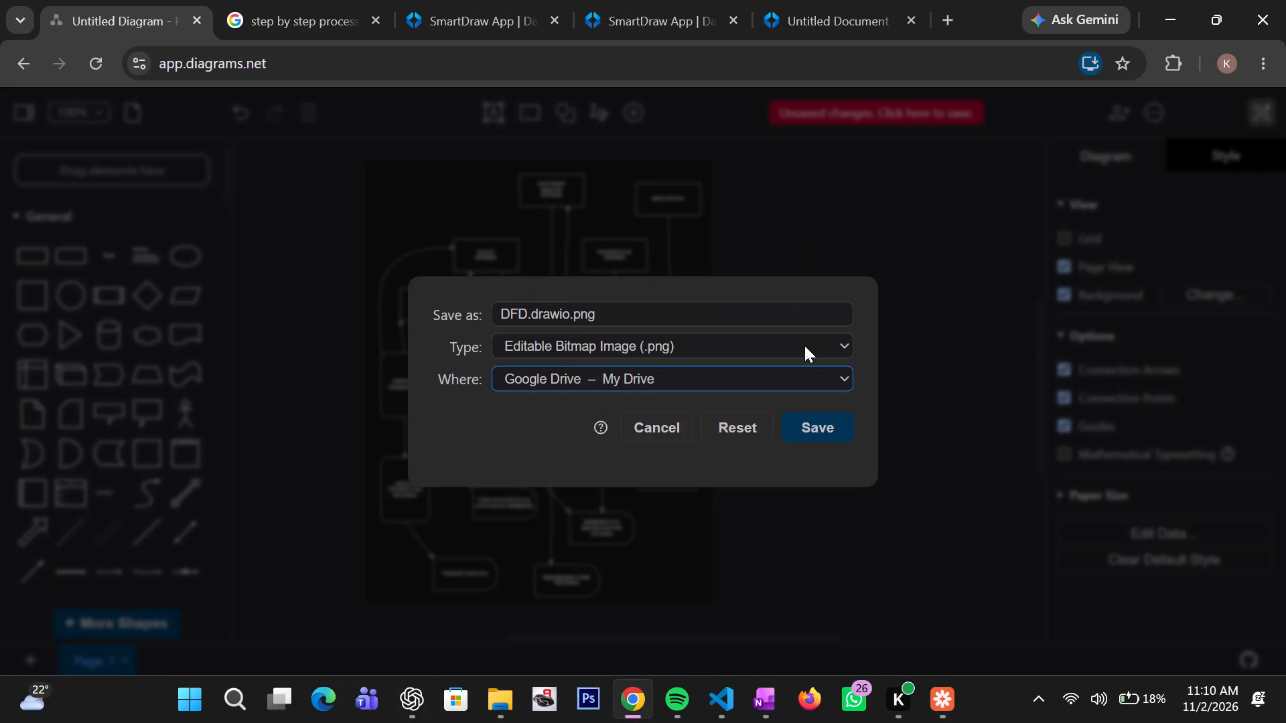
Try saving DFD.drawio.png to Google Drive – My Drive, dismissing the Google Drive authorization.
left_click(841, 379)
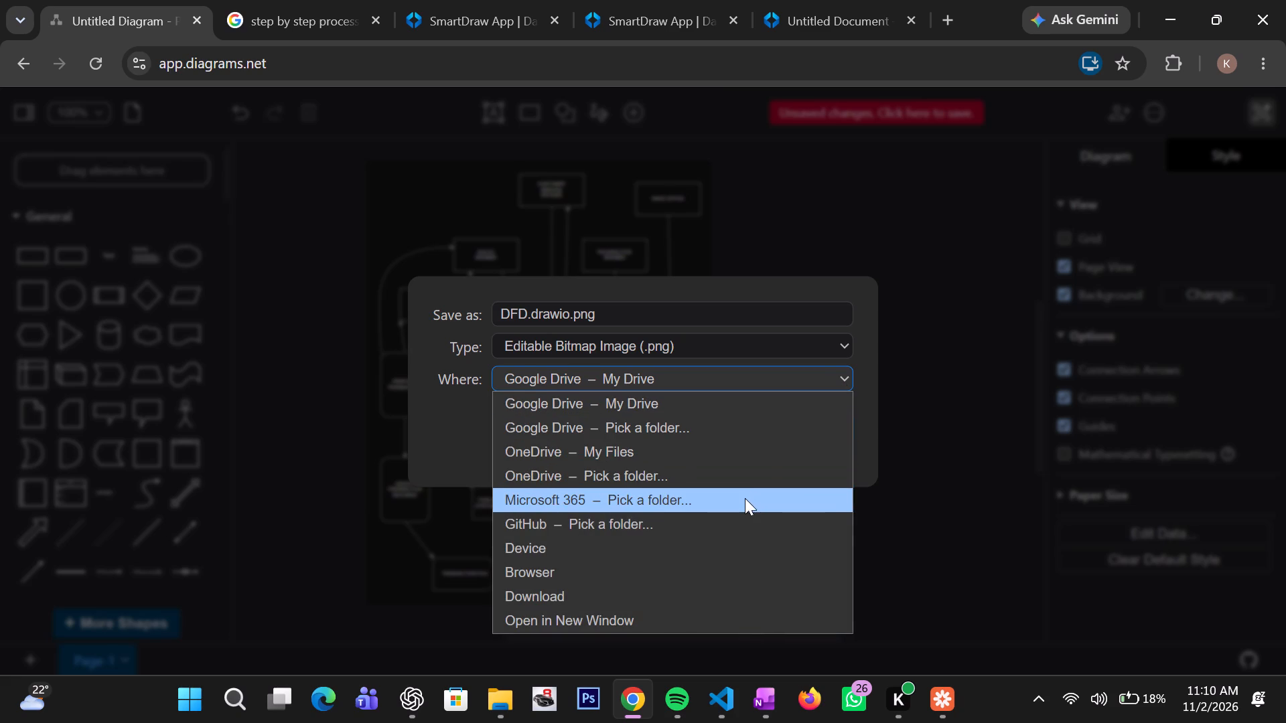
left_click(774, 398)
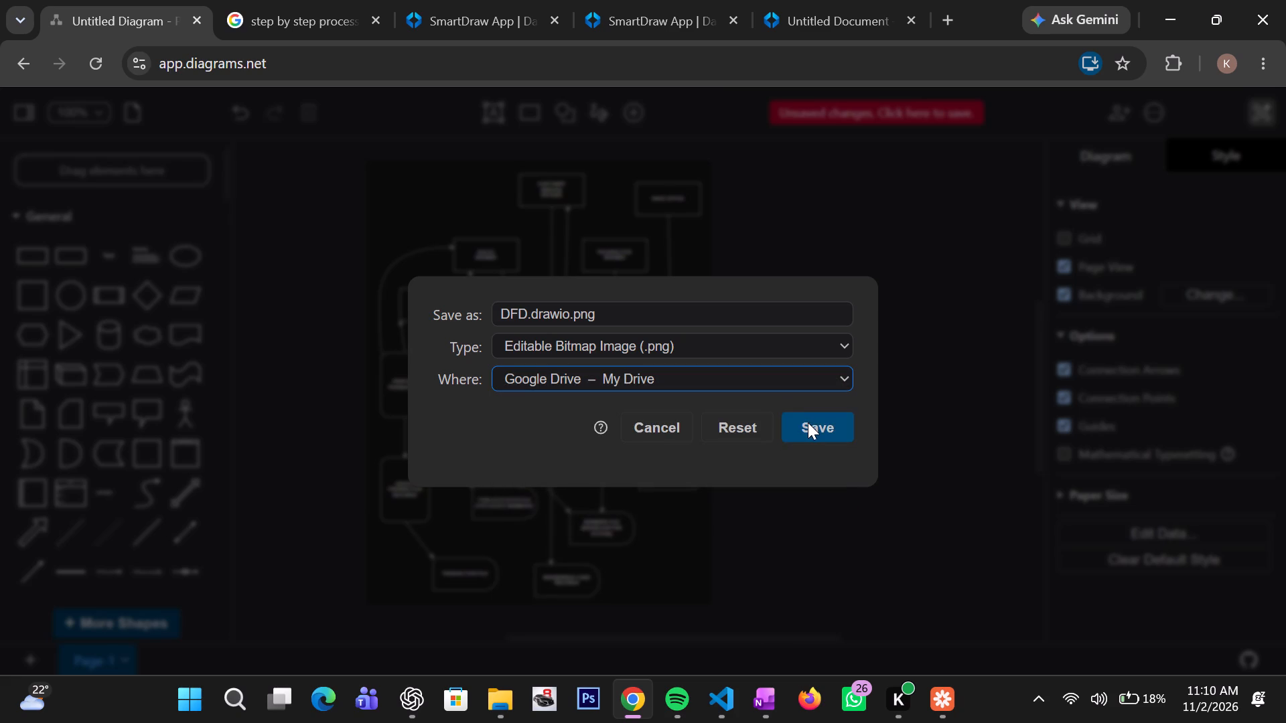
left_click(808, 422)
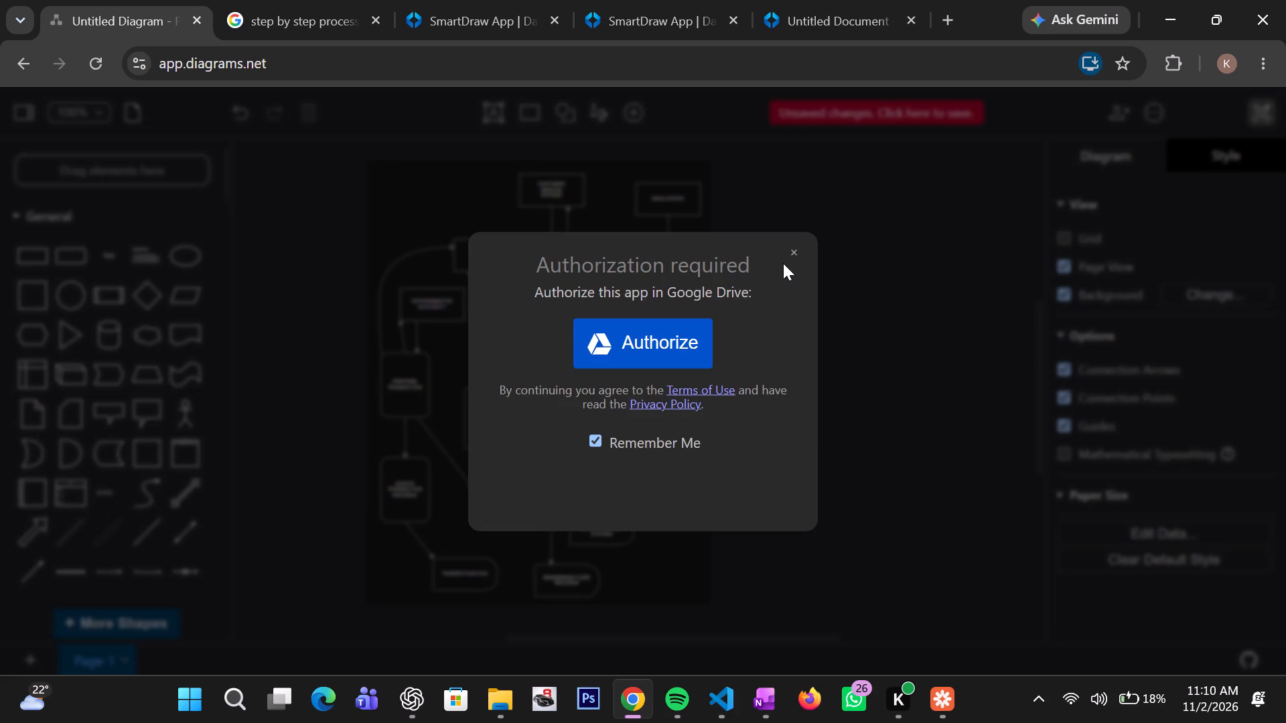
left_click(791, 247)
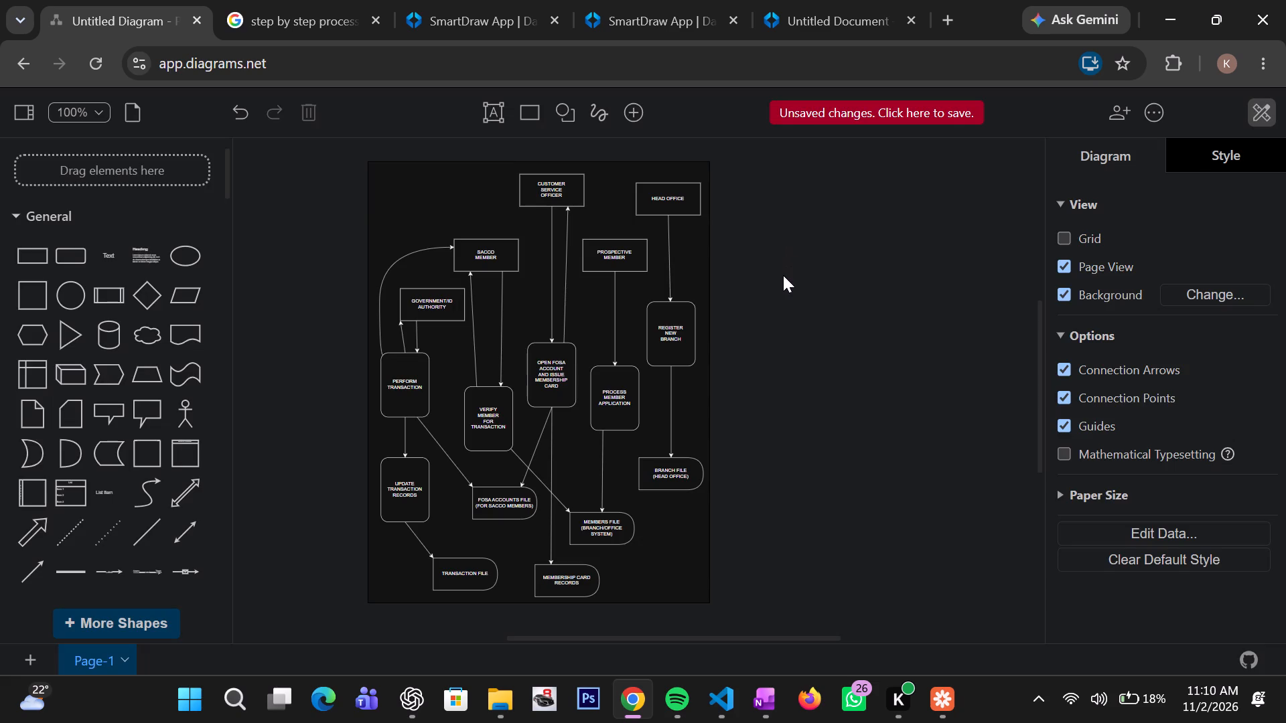
Save the diagram again as dfd with the Editable Bitmap Image (.png) type, choosing Open in New Window as the destination.
key("ctrl+s")
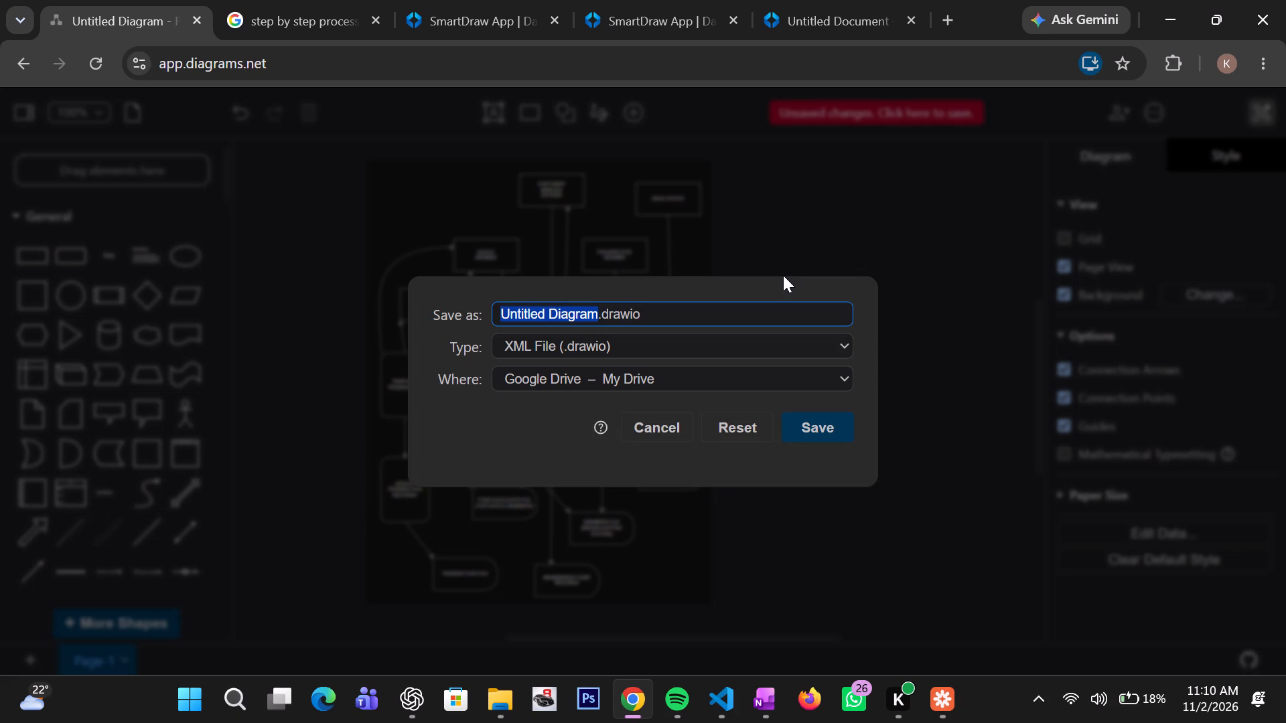
key("d")
type("fd")
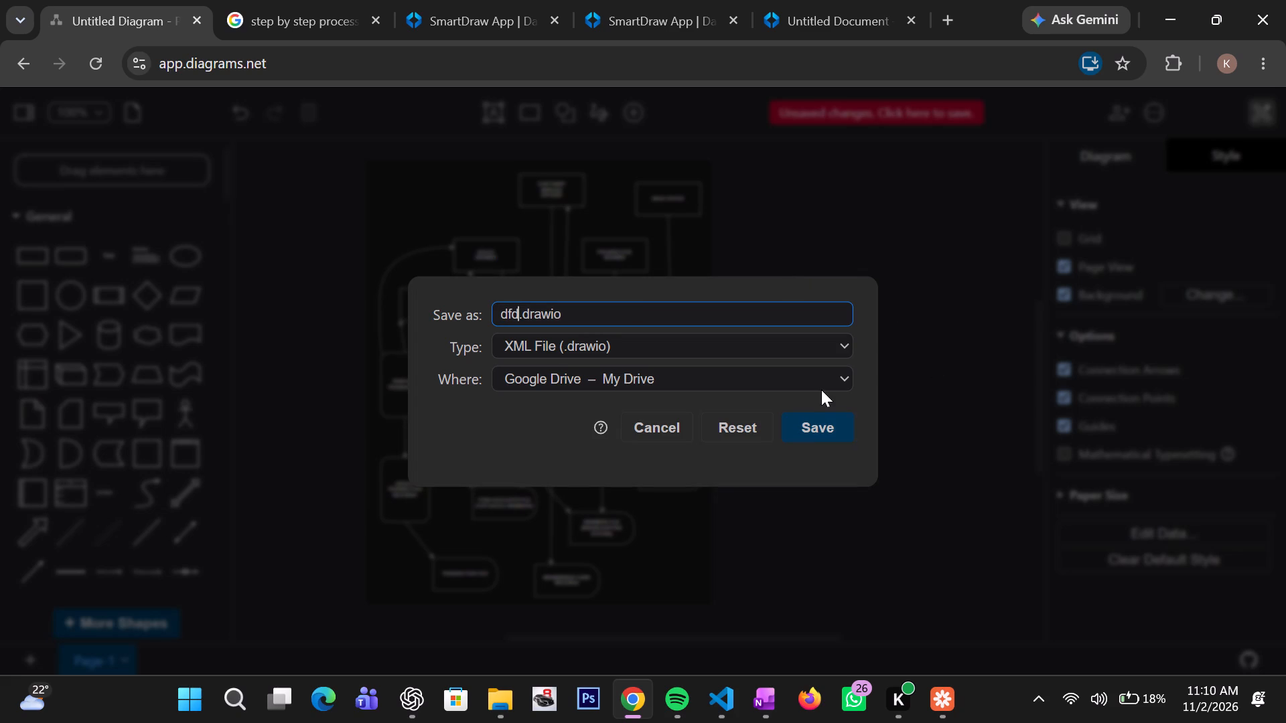
left_click(847, 370)
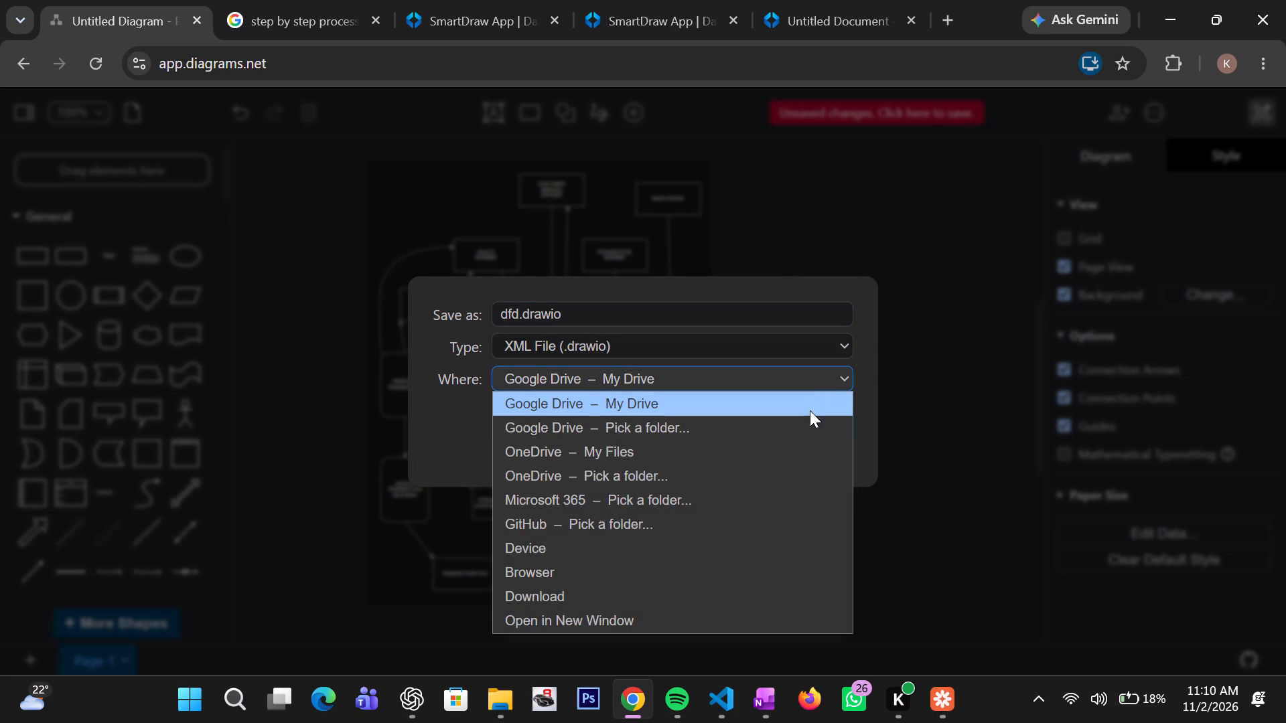
left_click(847, 350)
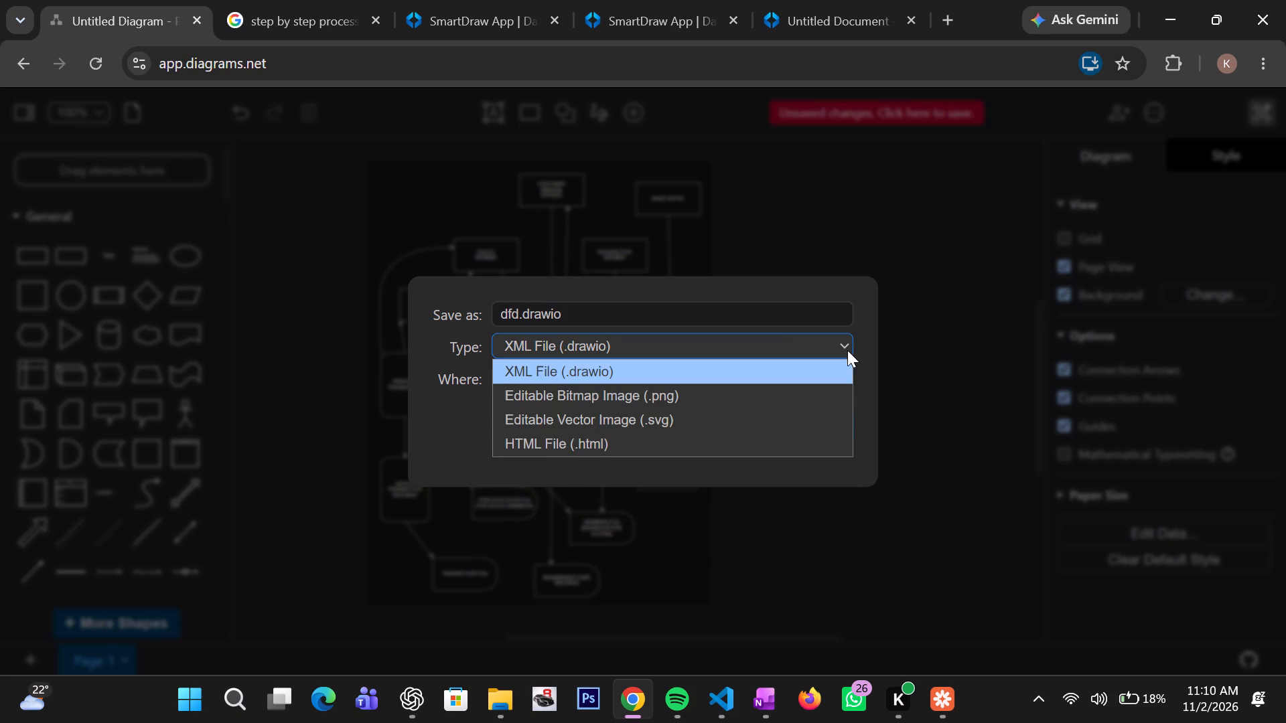
left_click(801, 392)
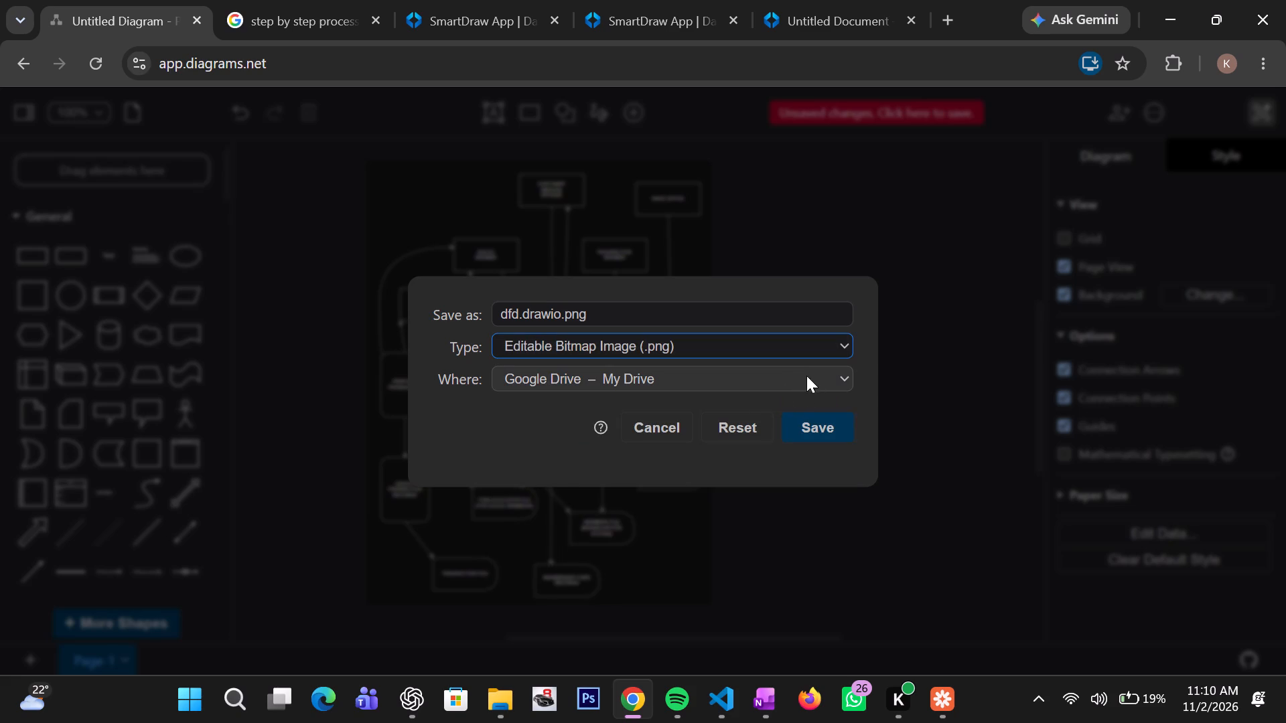
left_click(839, 384)
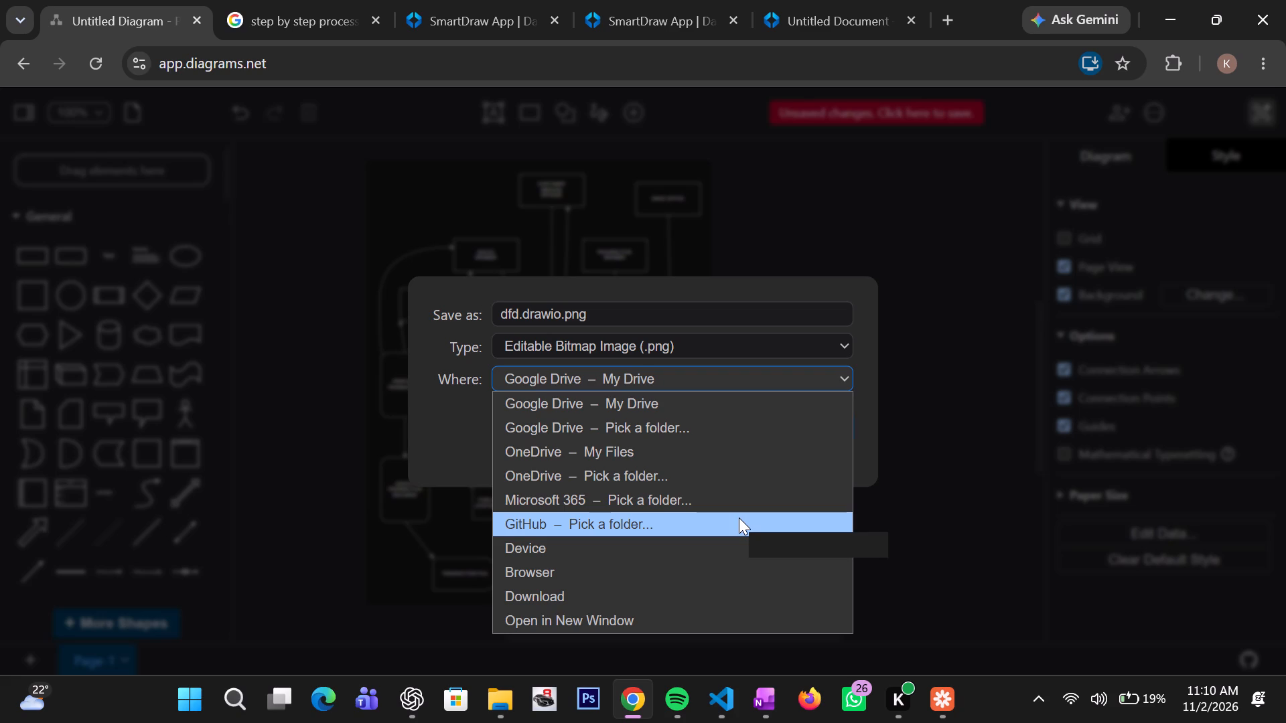
scroll(739, 517, "down", 1)
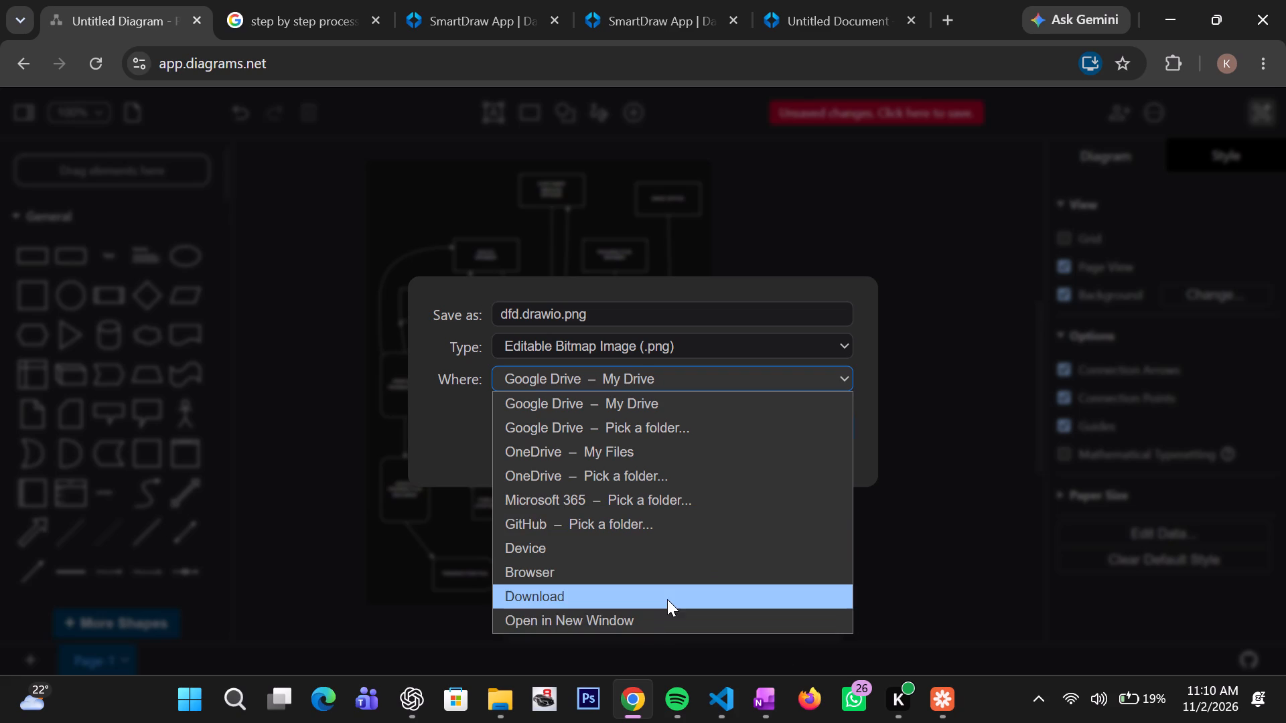
left_click(661, 626)
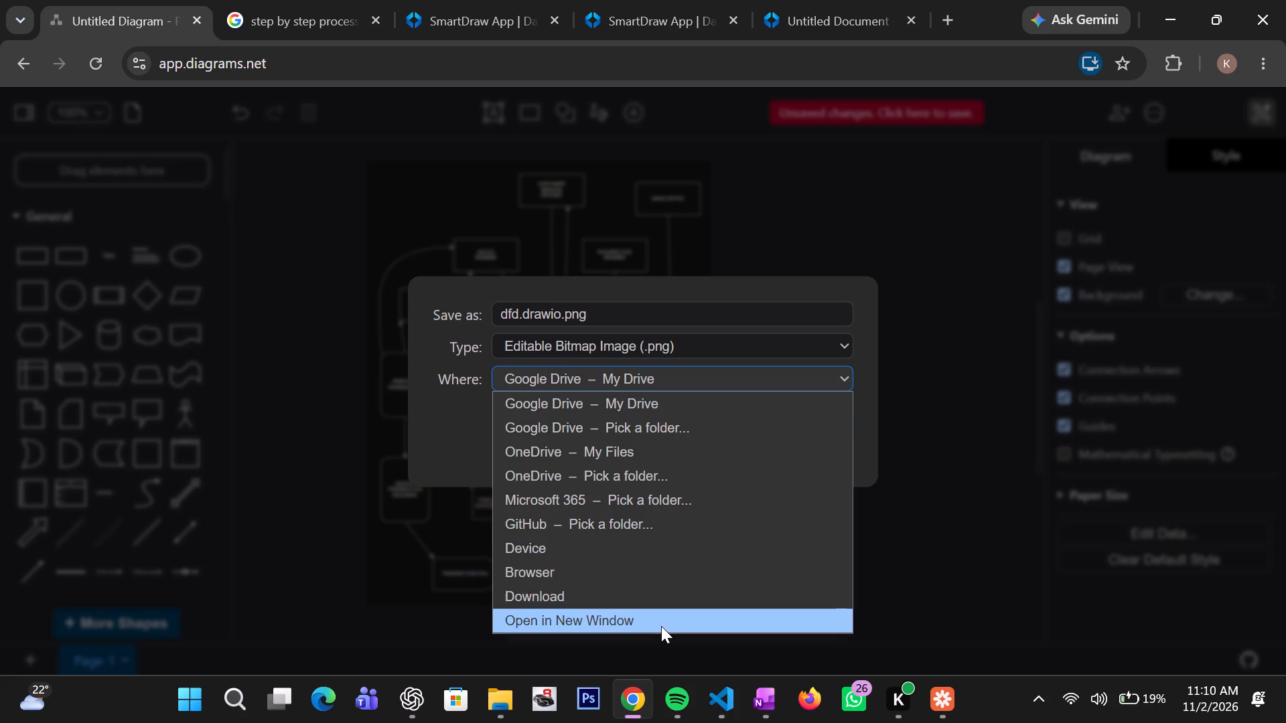
left_click(811, 422)
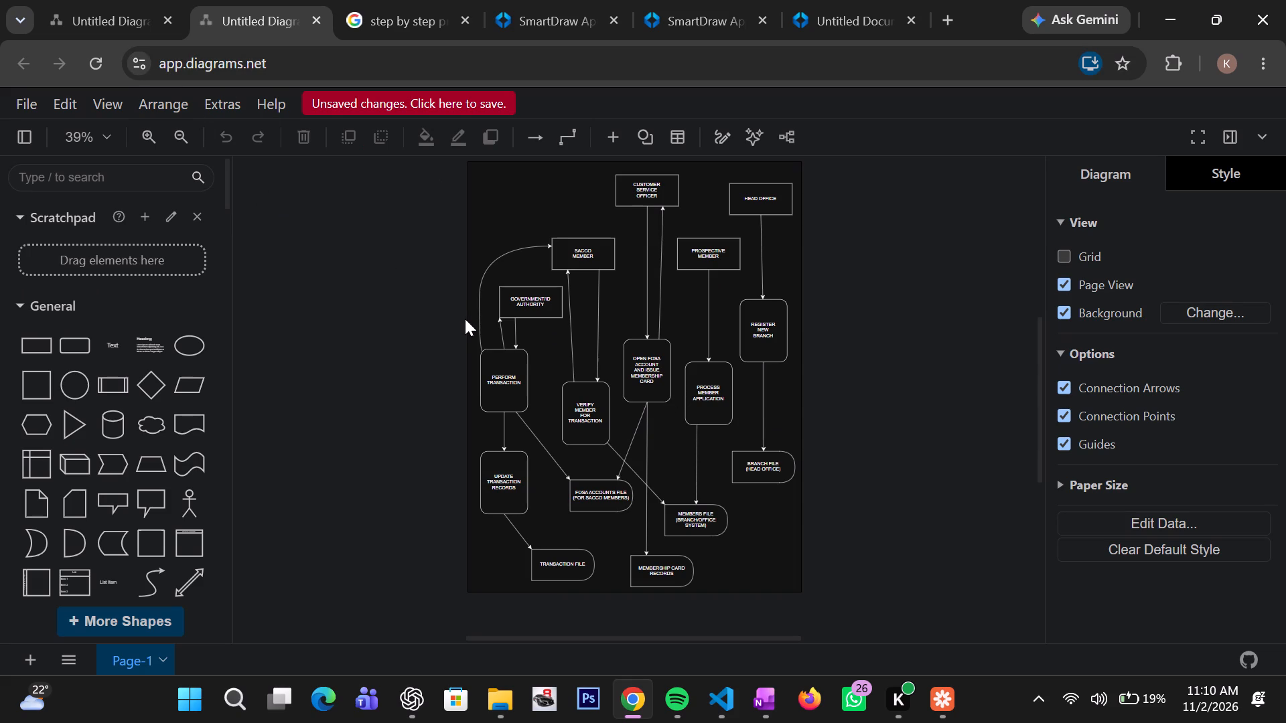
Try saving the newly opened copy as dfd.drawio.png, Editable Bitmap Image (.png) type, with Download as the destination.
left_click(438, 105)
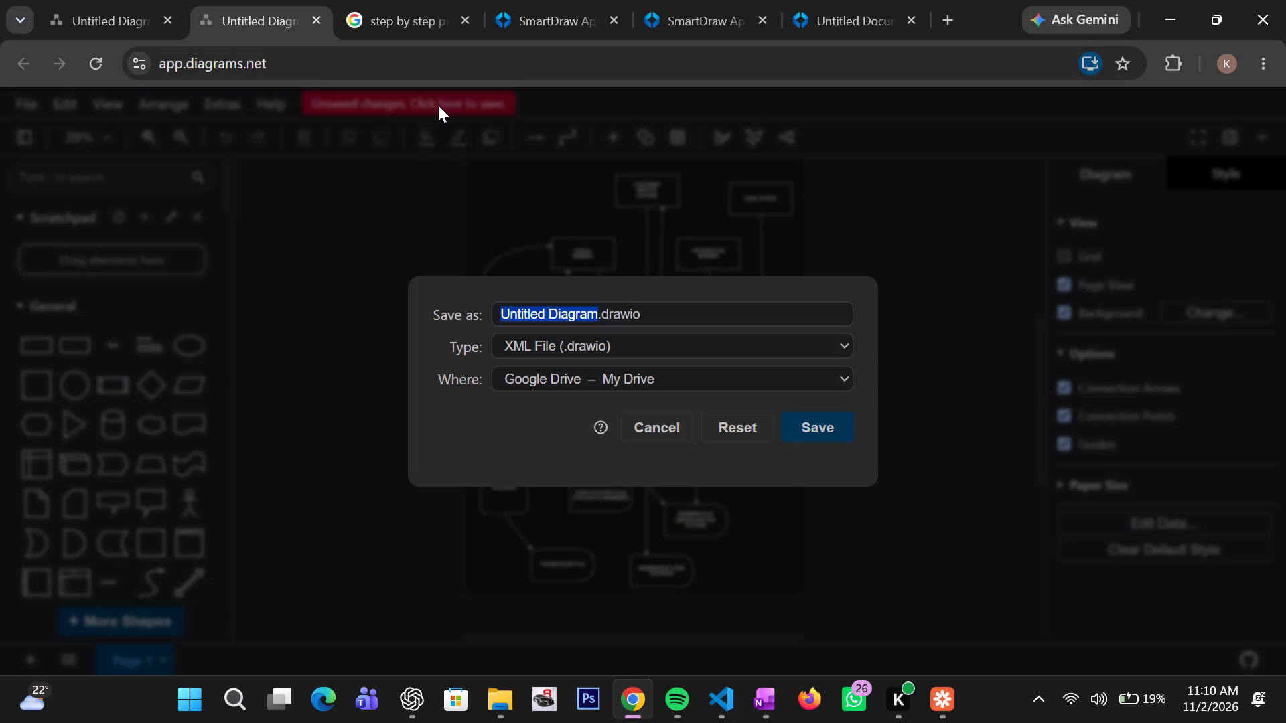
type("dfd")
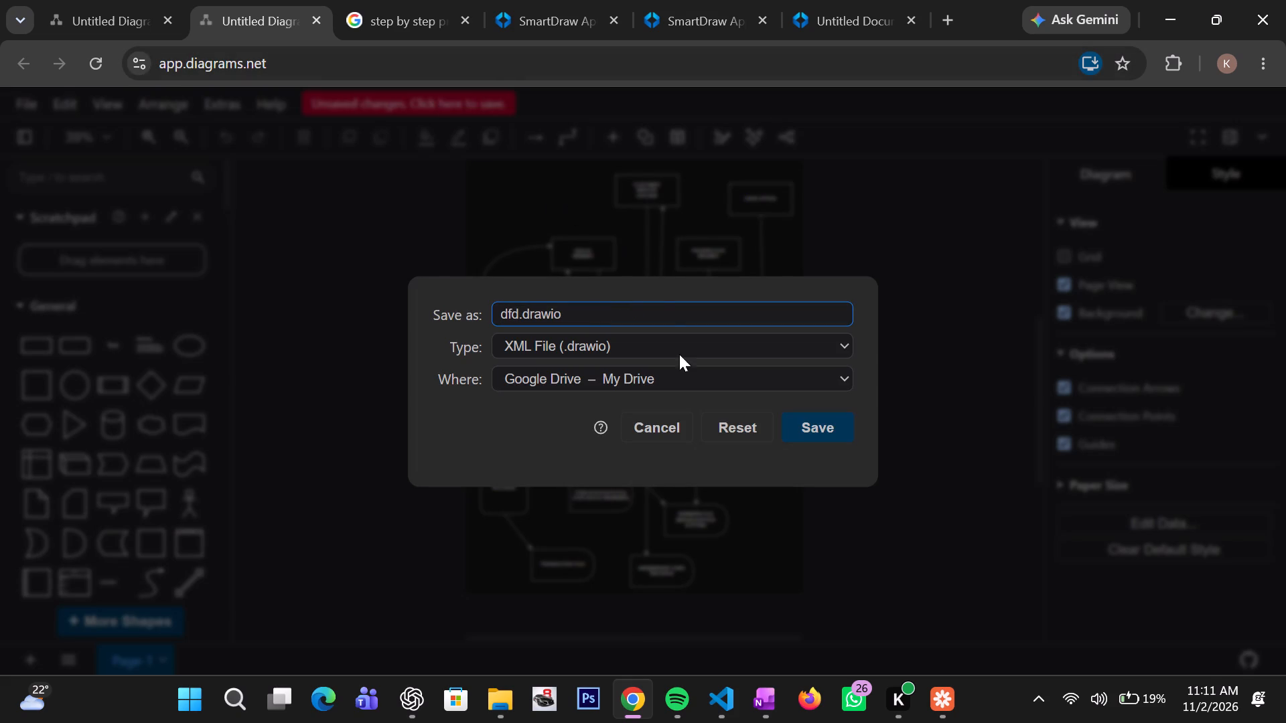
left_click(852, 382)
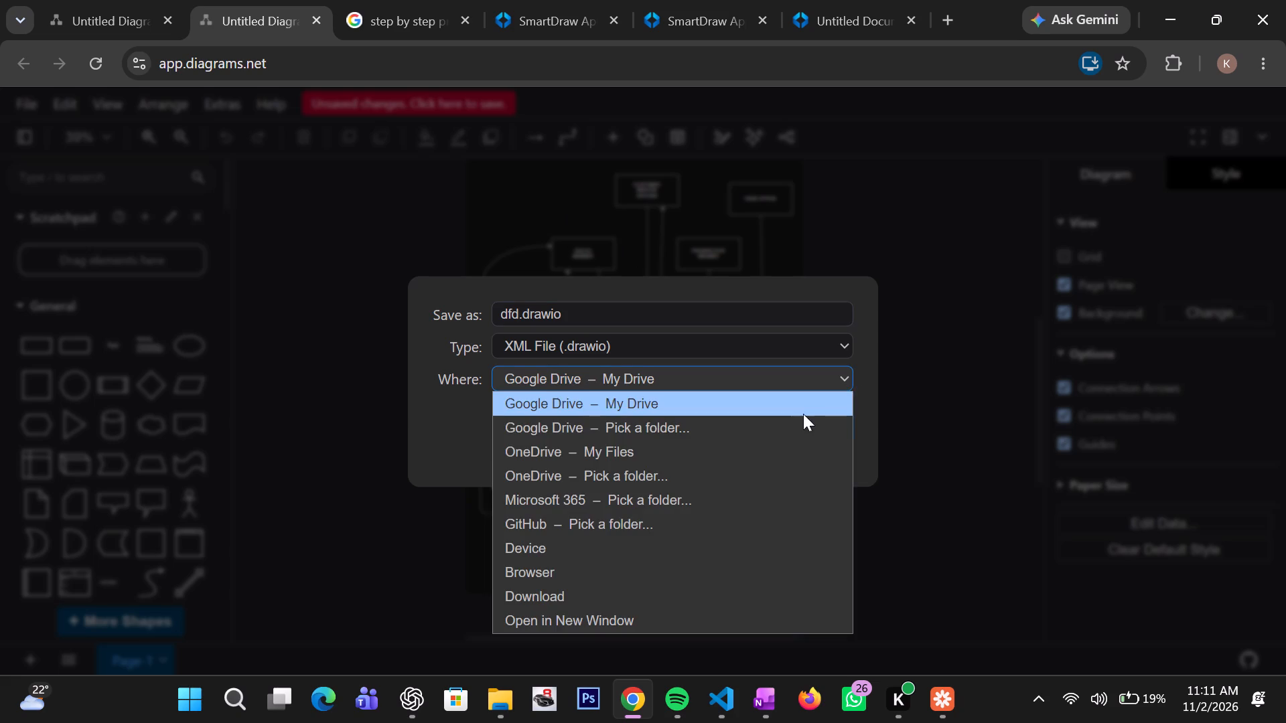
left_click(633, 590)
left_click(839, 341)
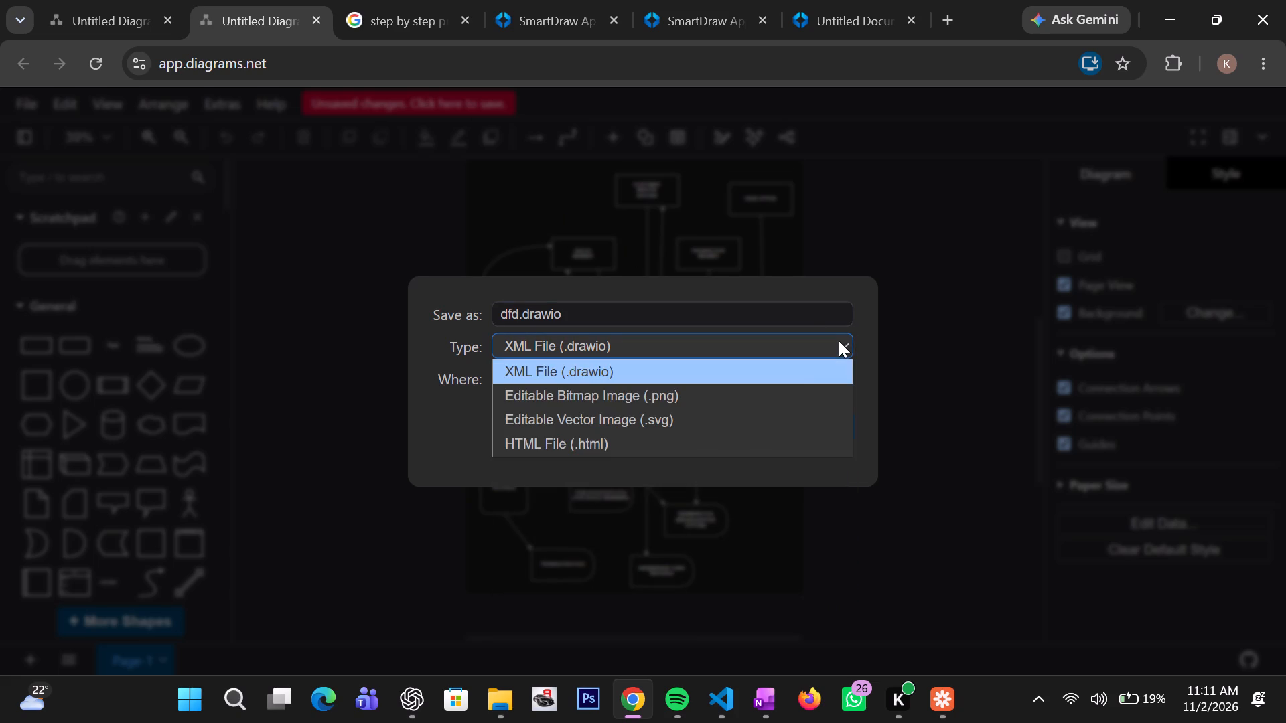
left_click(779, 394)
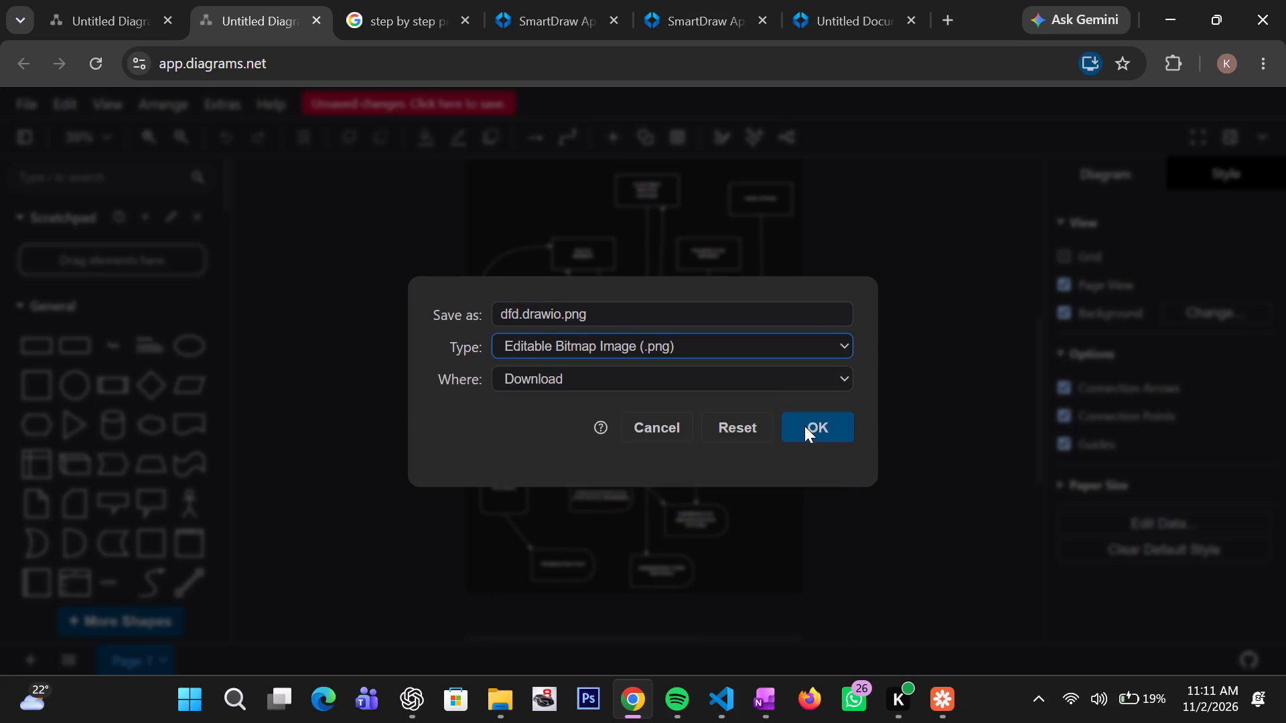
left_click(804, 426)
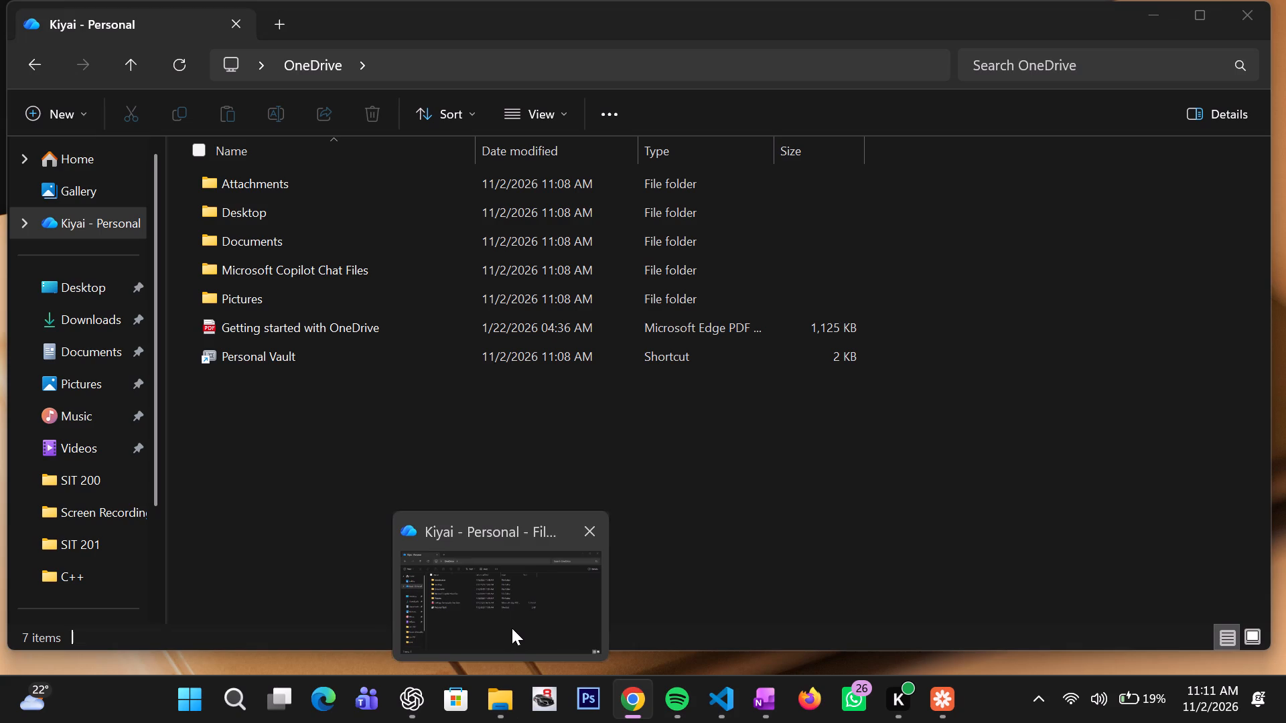
Check the Desktop and Downloads folders in File Explorer and the download history in Chrome for the saved dfd image.
left_click(512, 628)
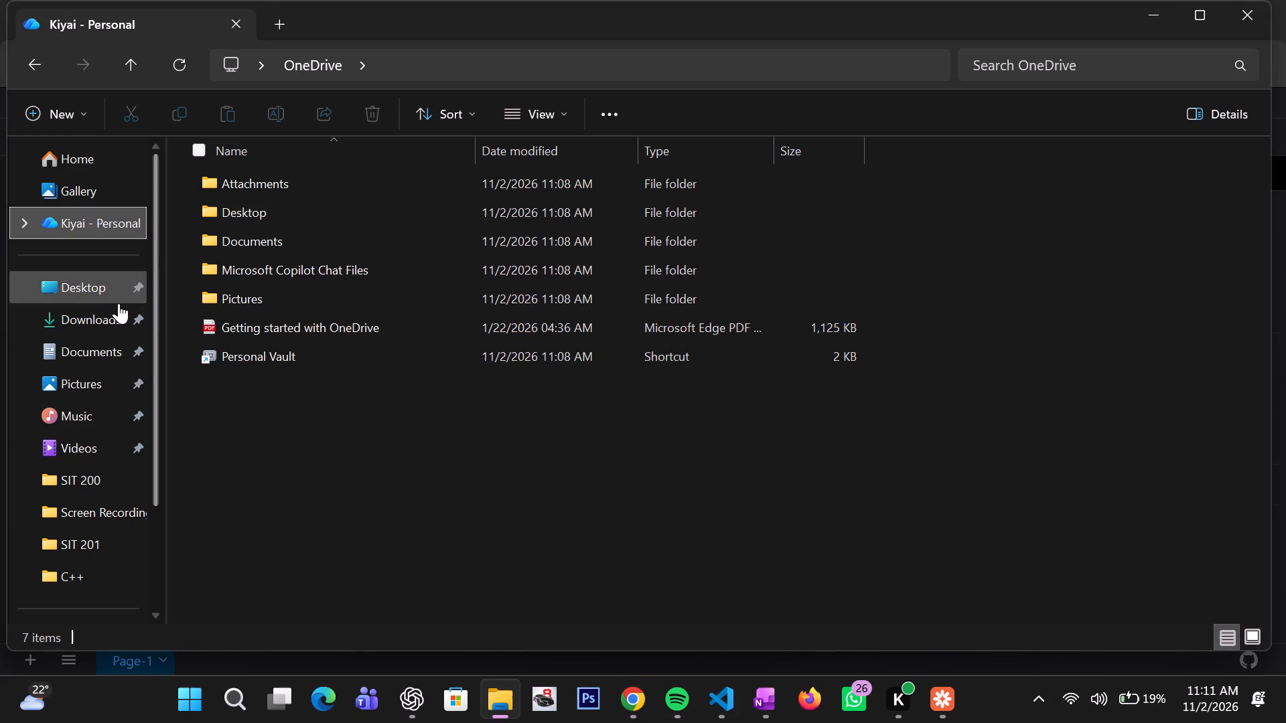
double_click(111, 288)
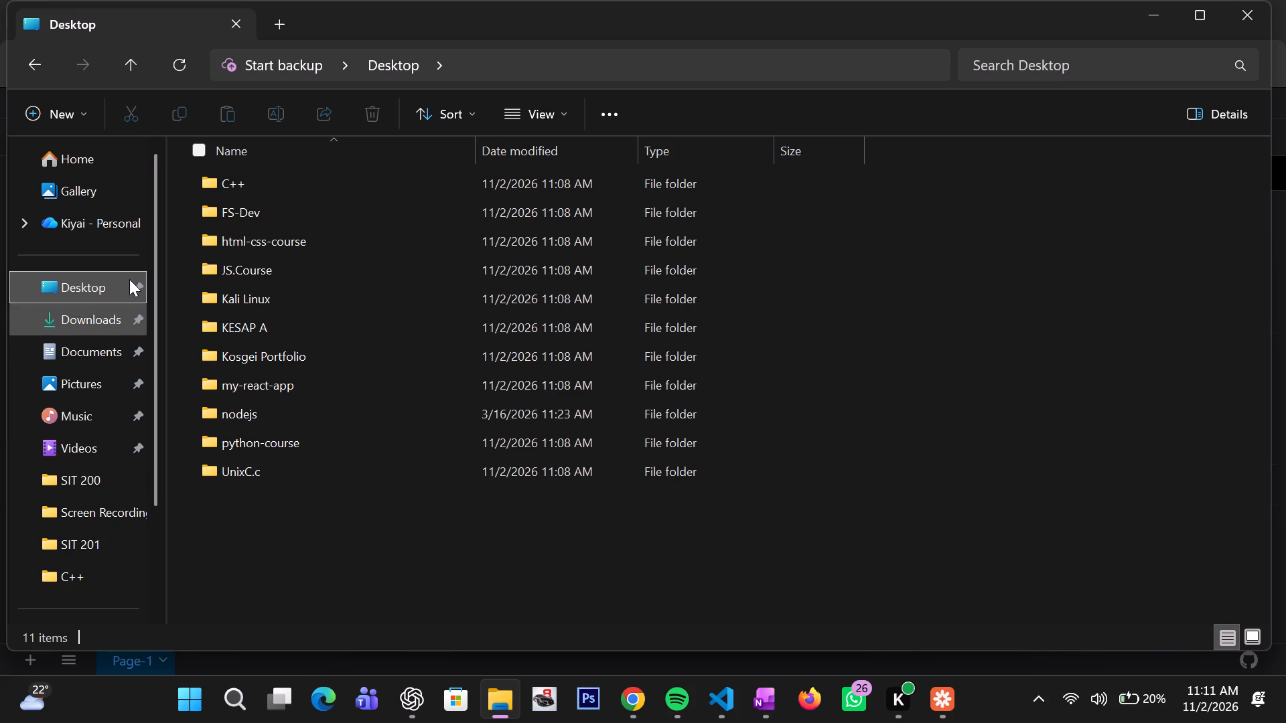
double_click(119, 316)
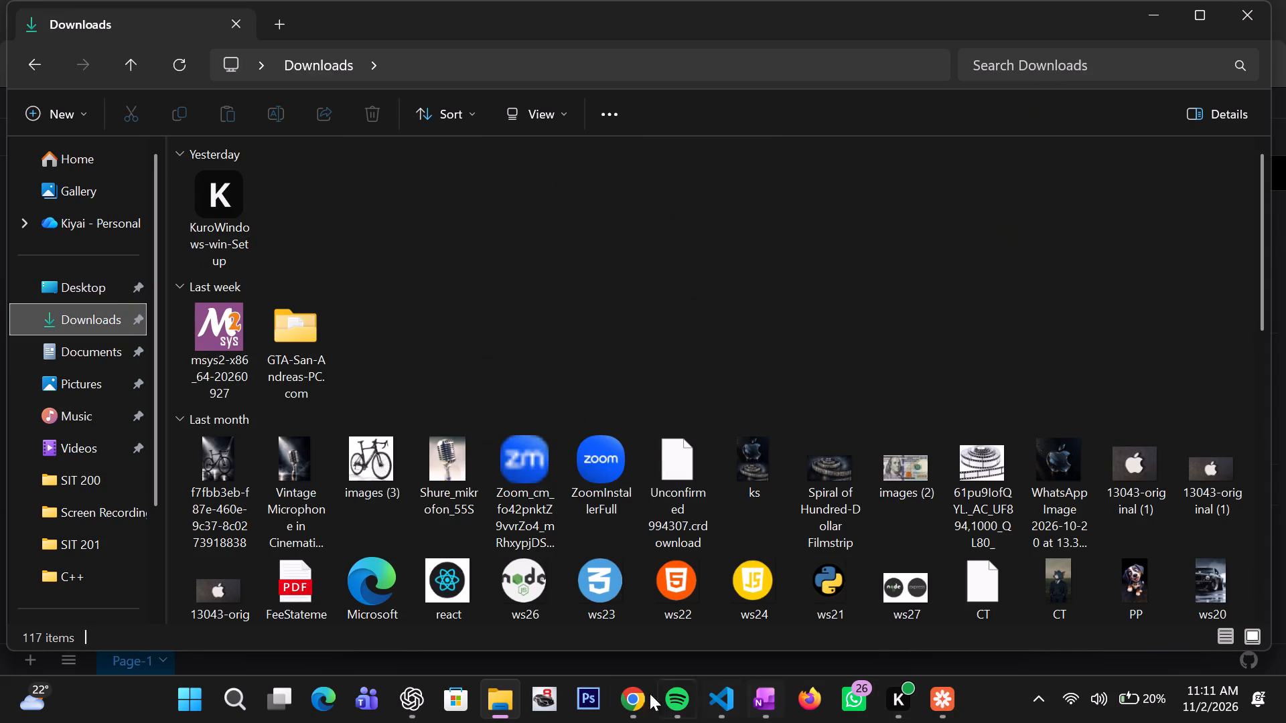
left_click(634, 615)
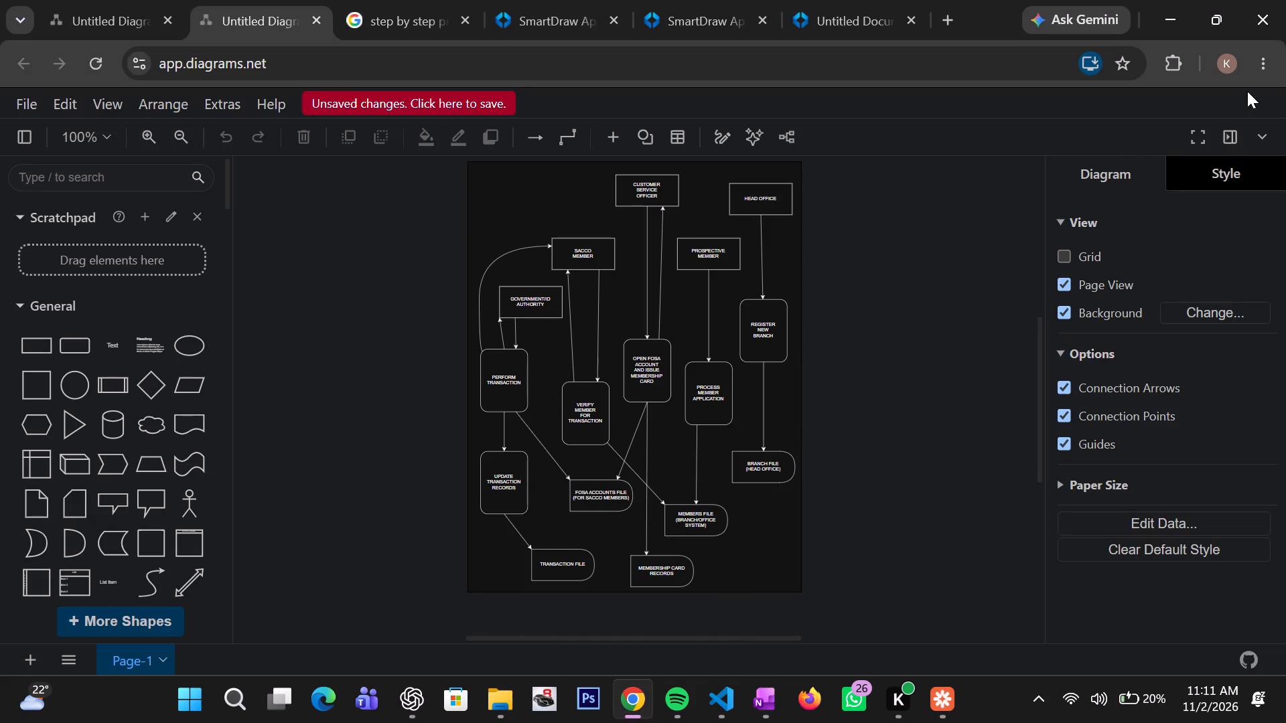
left_click(1257, 74)
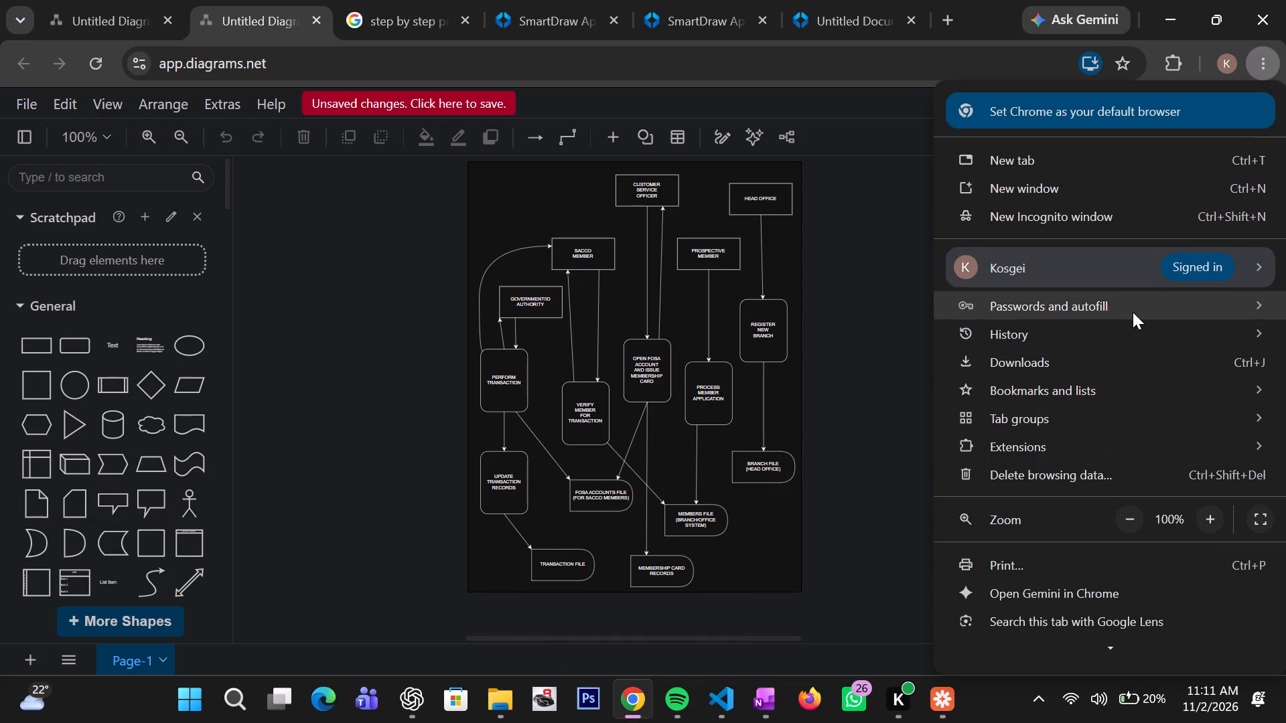
left_click(1100, 362)
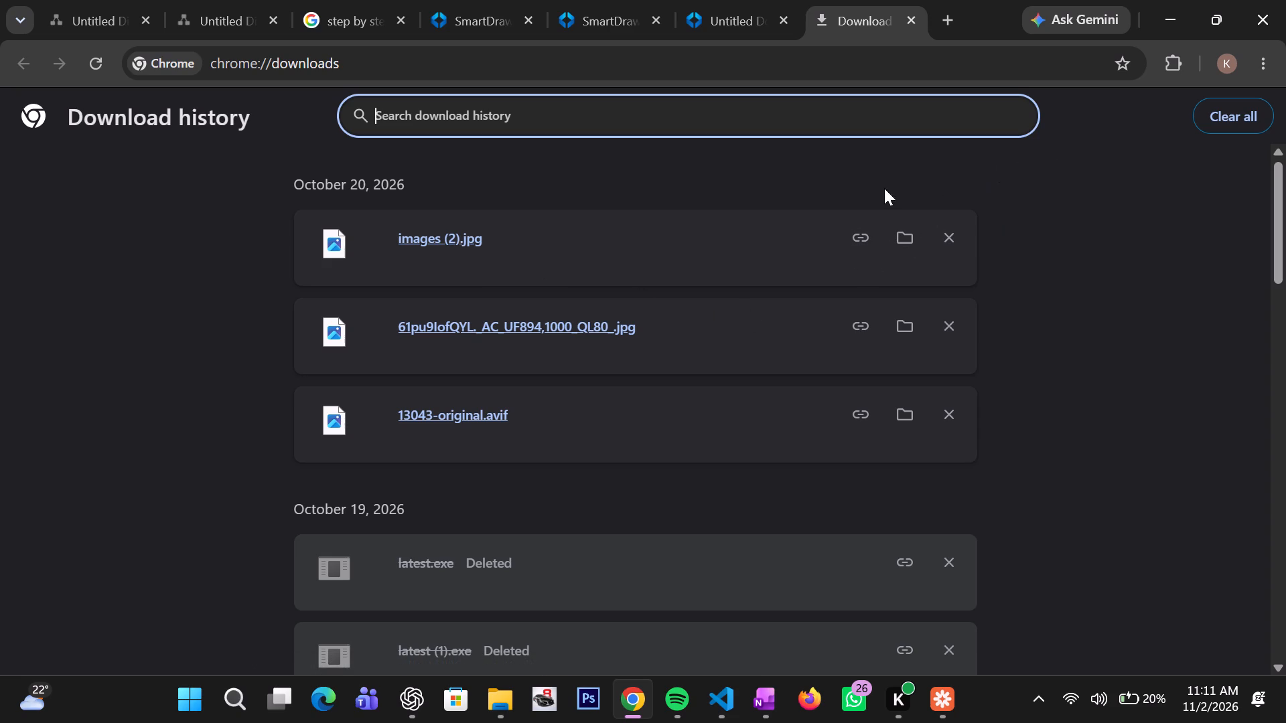
left_click(259, 222)
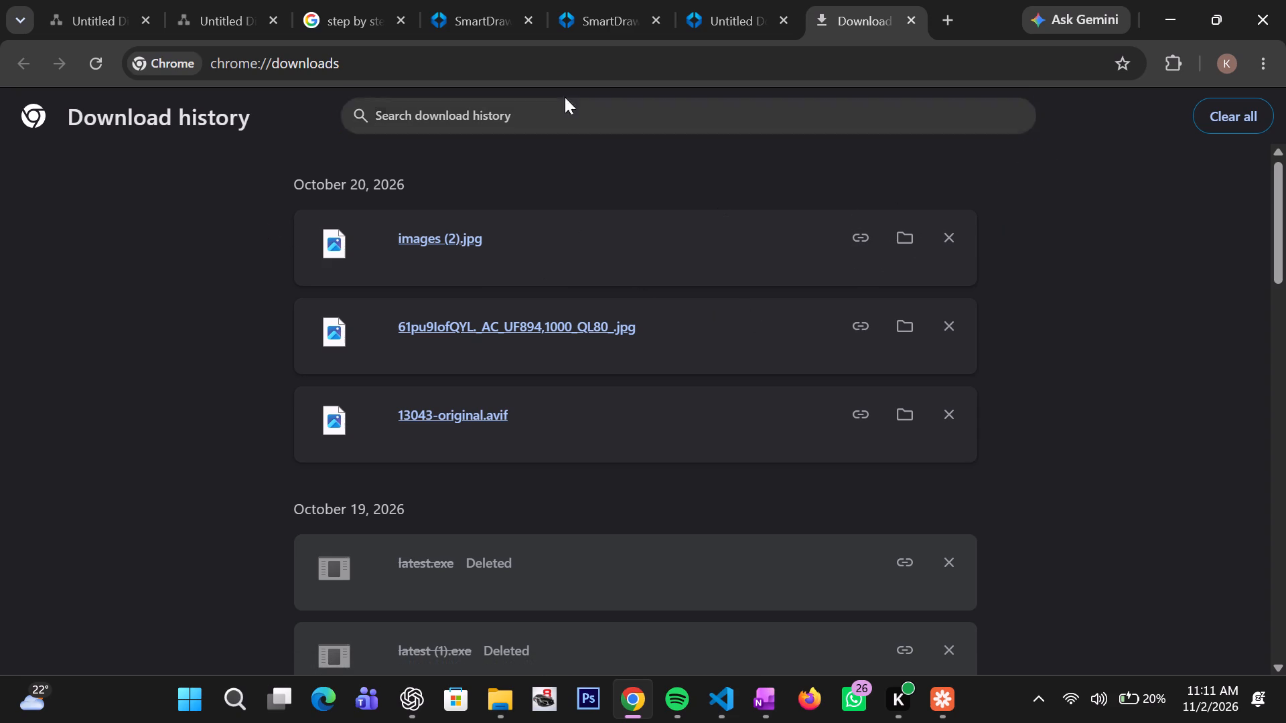
left_click(911, 14)
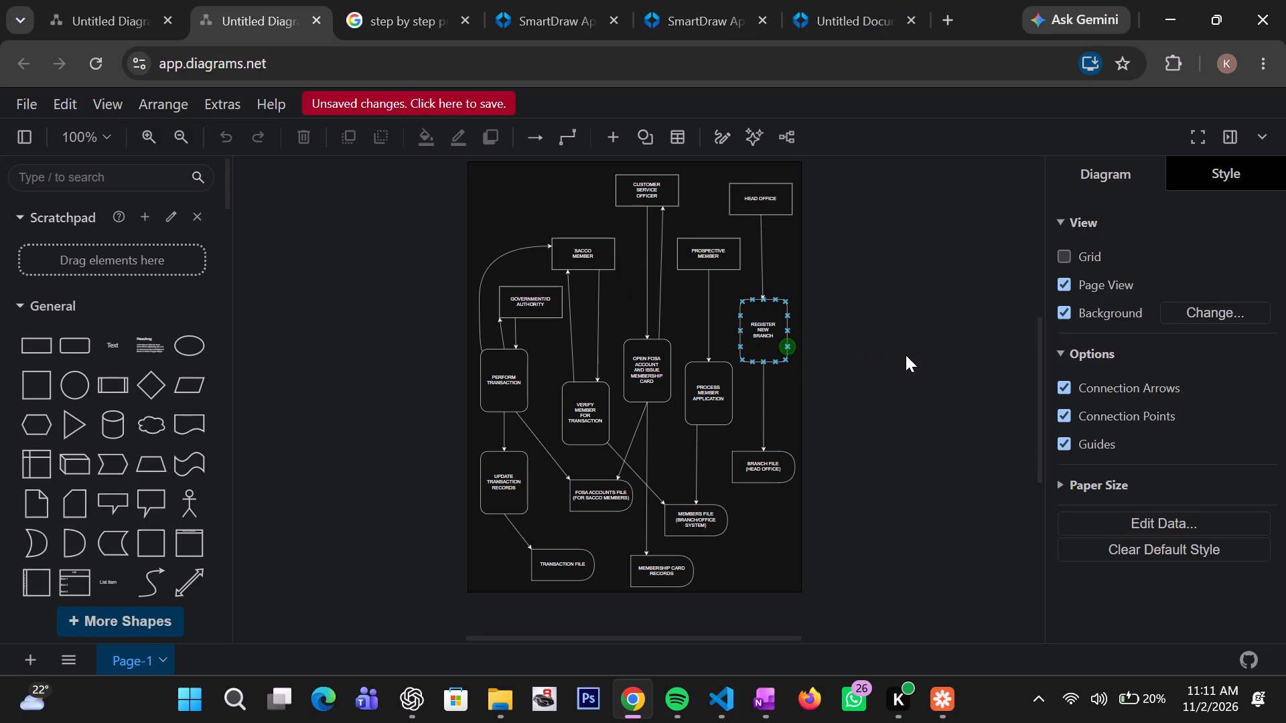
Capture a rectangular screenshot of the whole diagram page and open it in a maximized Snipping Tool window.
key("Print")
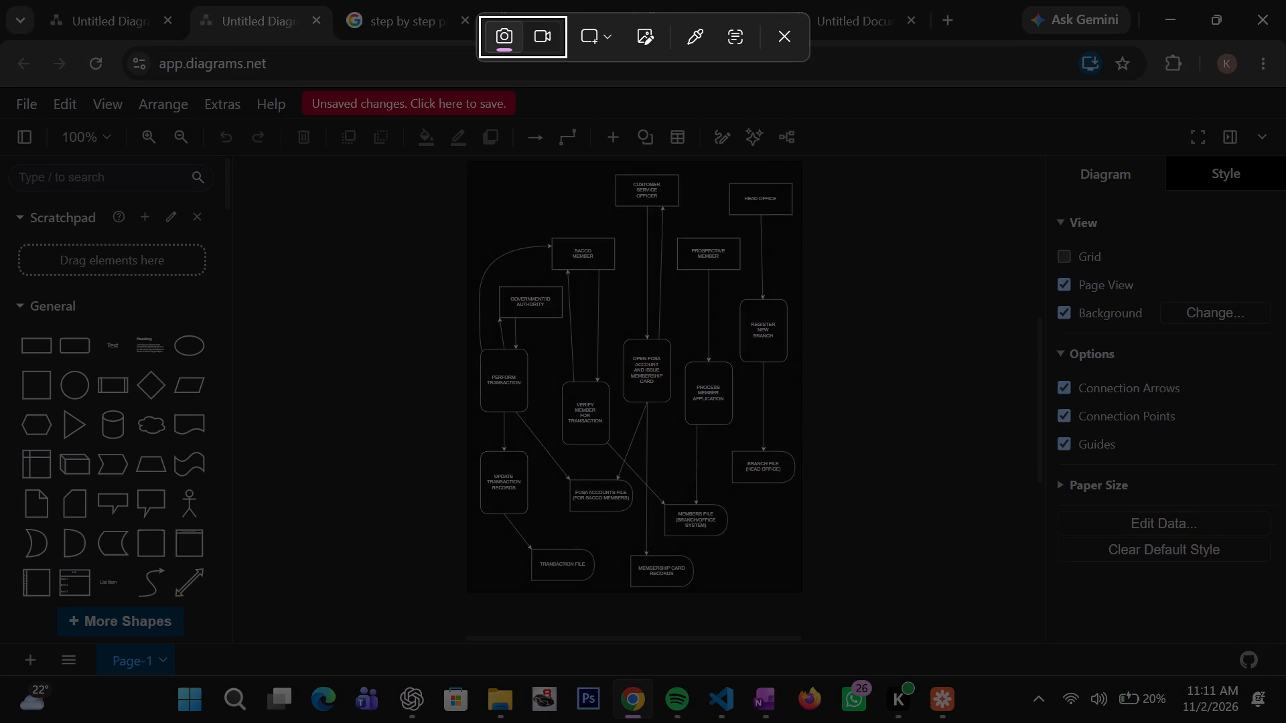
left_click_drag(469, 158, 798, 499)
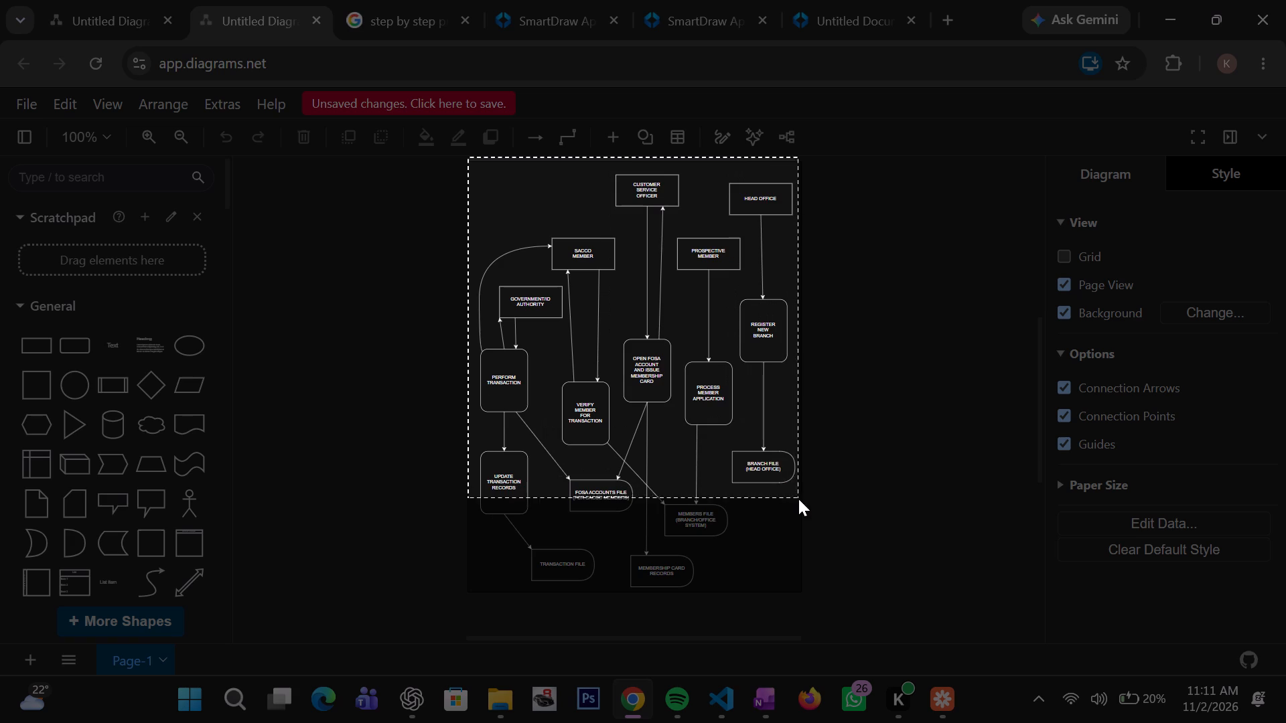
left_click_drag(798, 499, 802, 588)
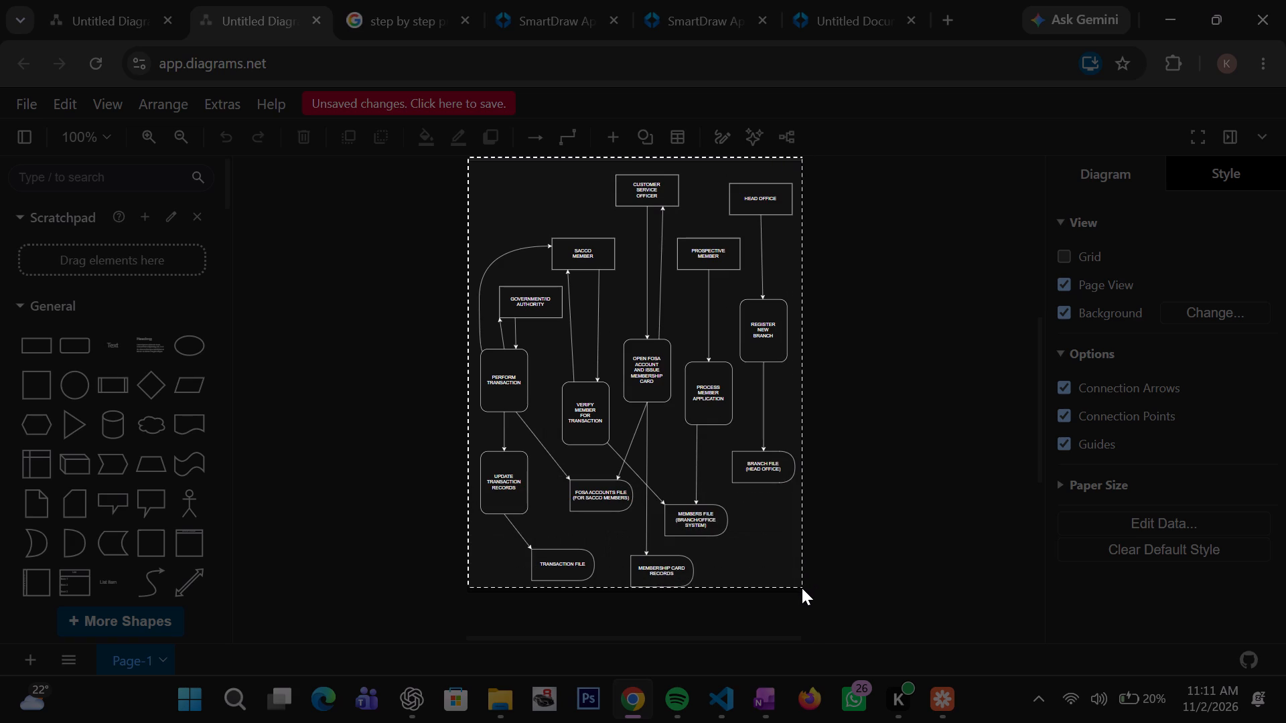
left_click_drag(802, 588, 802, 595)
left_click_drag(802, 595, 802, 592)
left_click(877, 558)
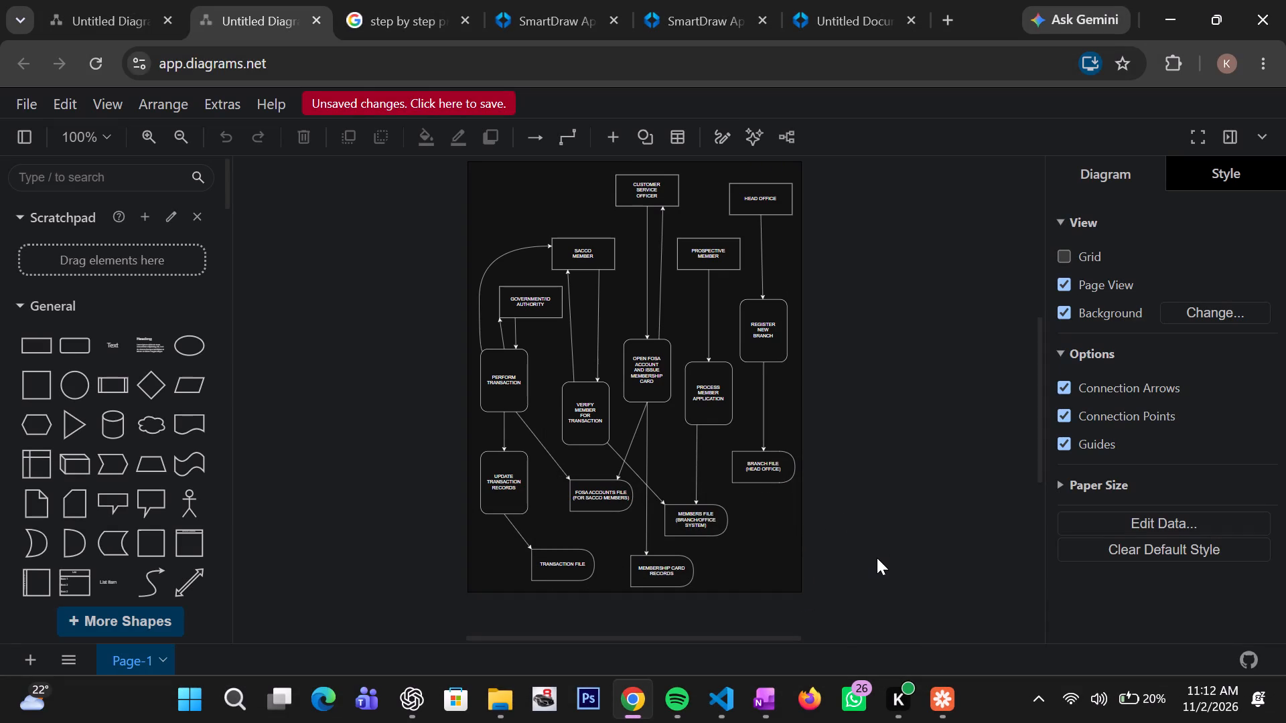
left_click(1074, 401)
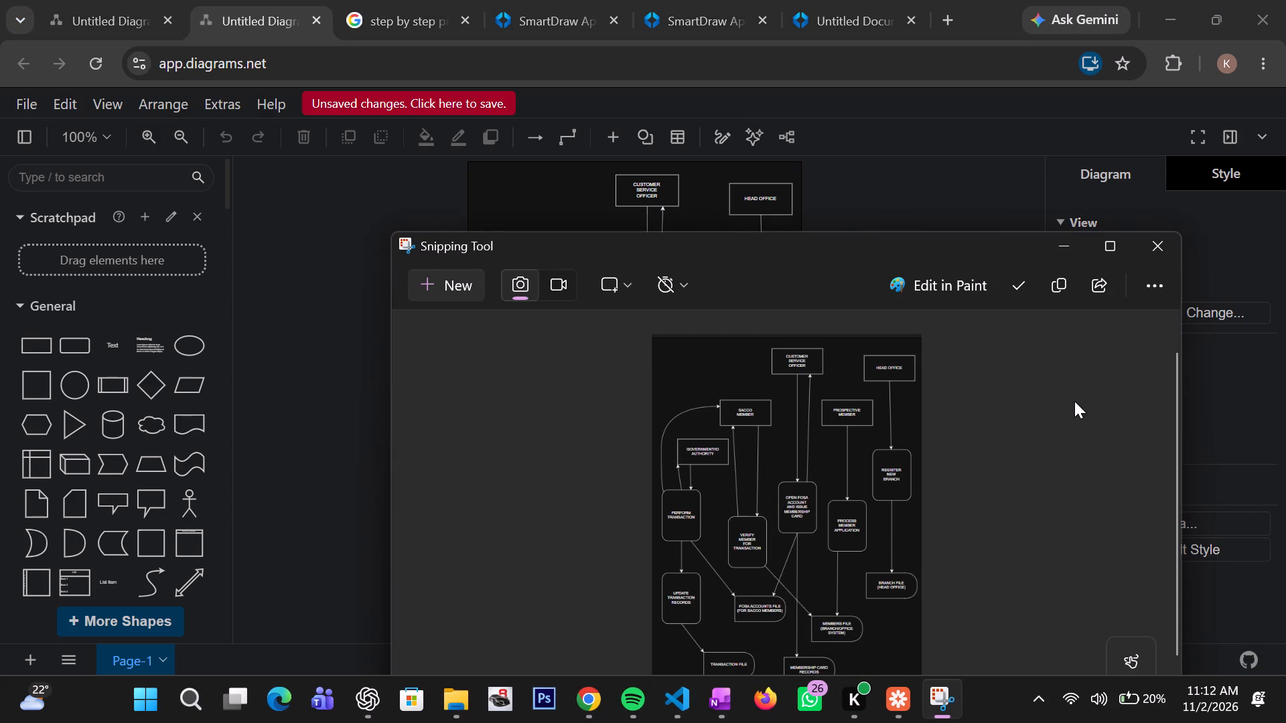
left_click(1104, 238)
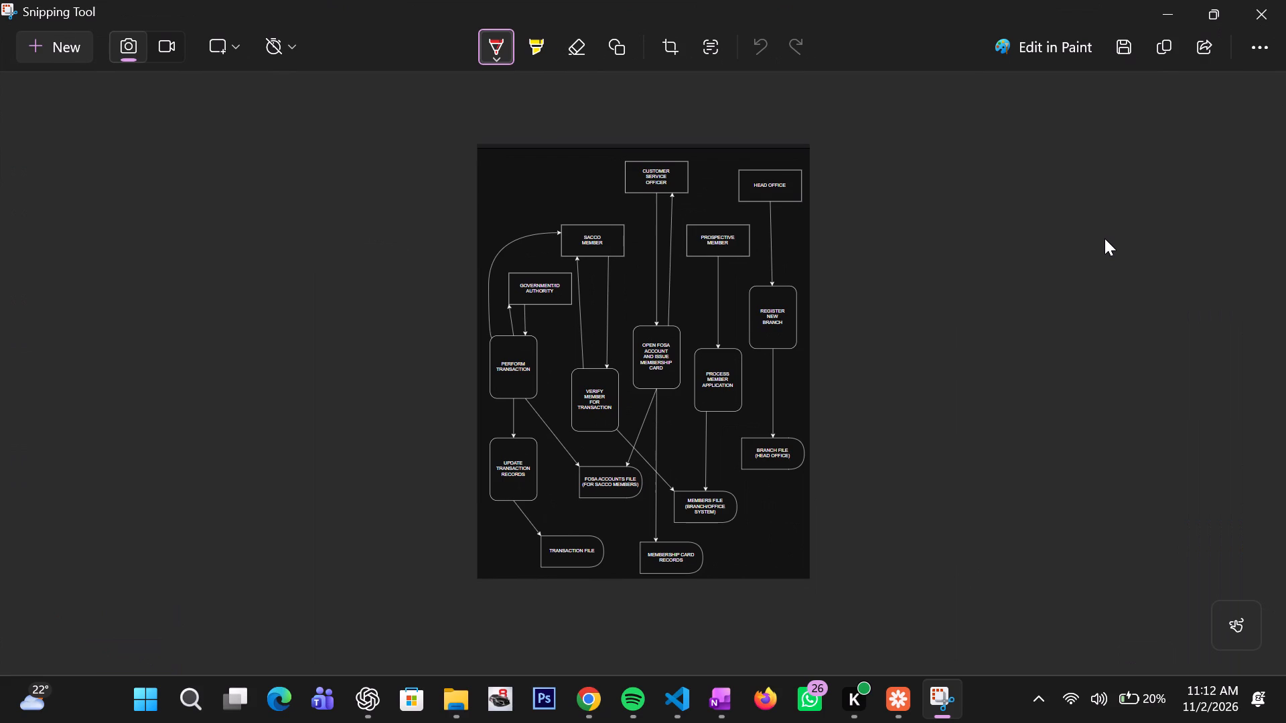
key("ctrl+minus")
key("ctrl+equal")
key("ctrl+equal")
key("ctrl+equal")
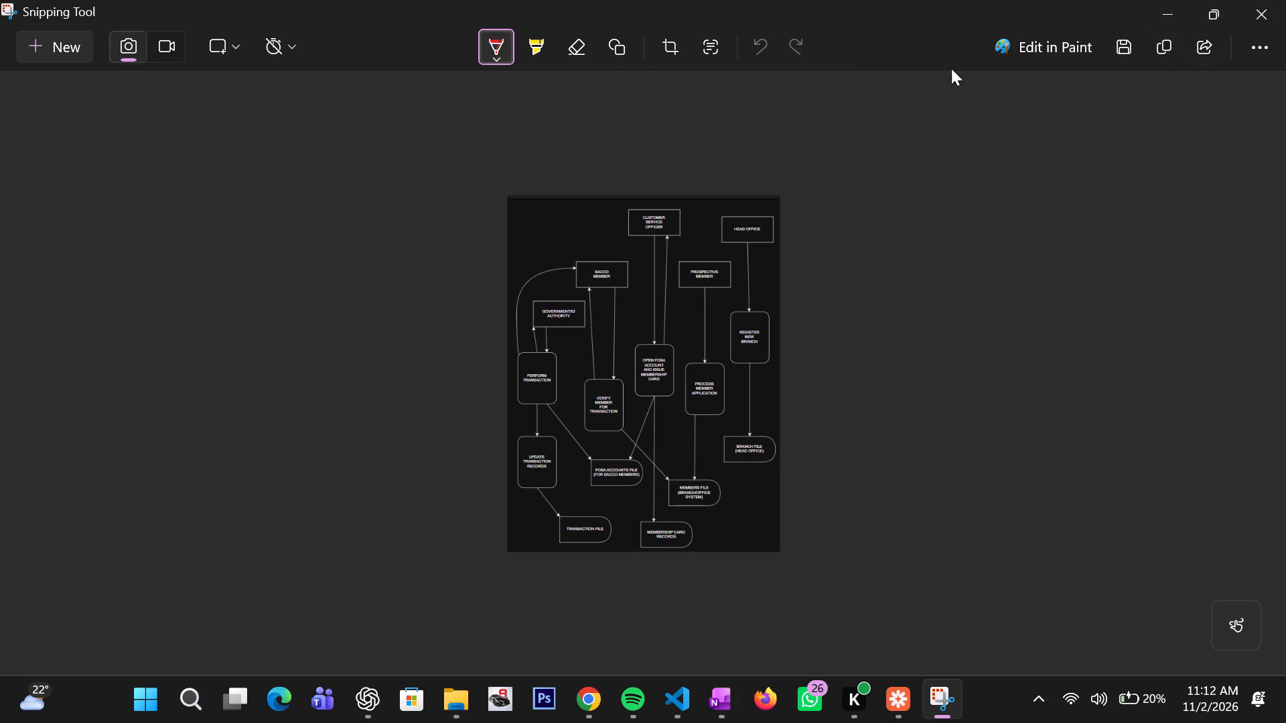
Minimize the Snipping Tool, Chrome and File Explorer windows.
left_click(1162, 1)
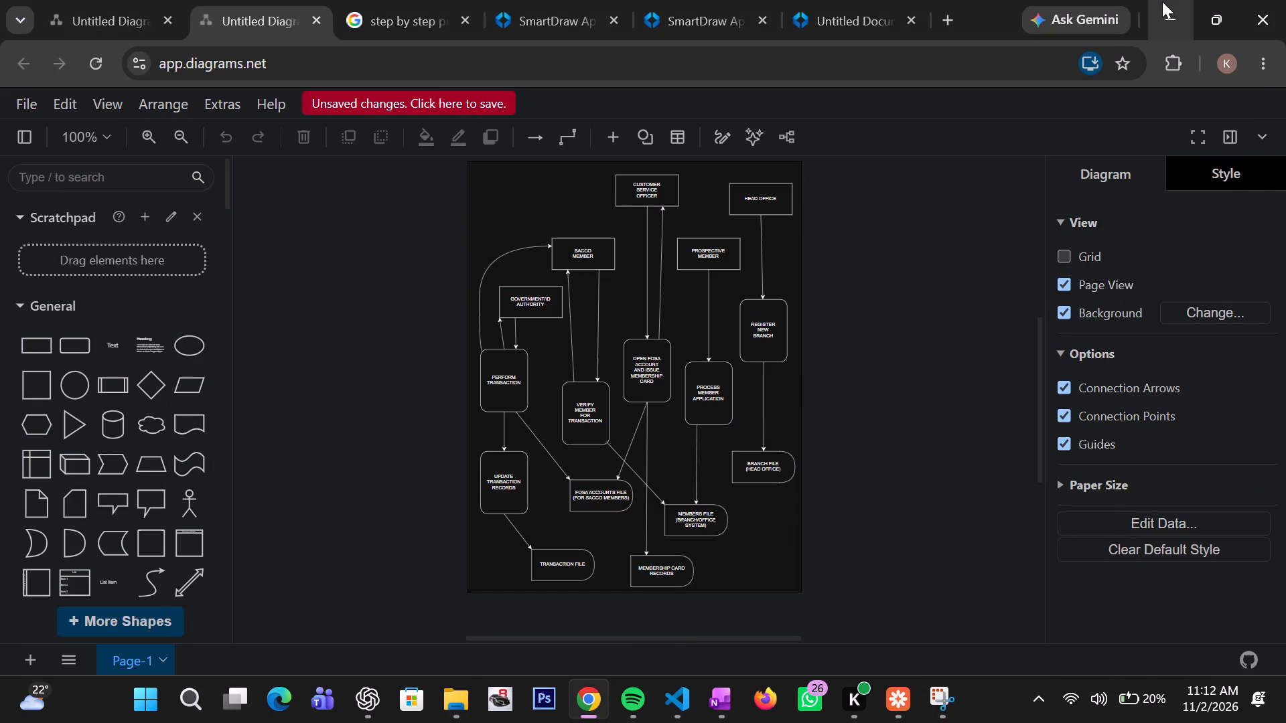
left_click(1162, 1)
left_click(1162, 1)
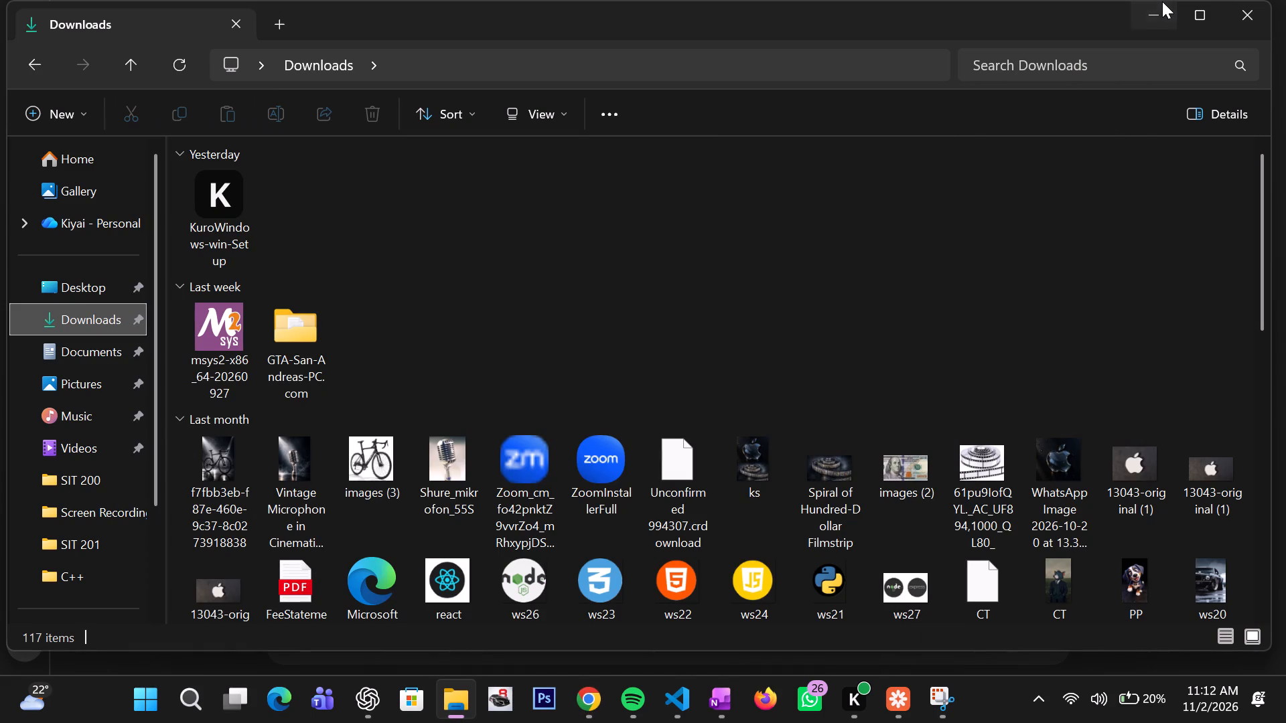
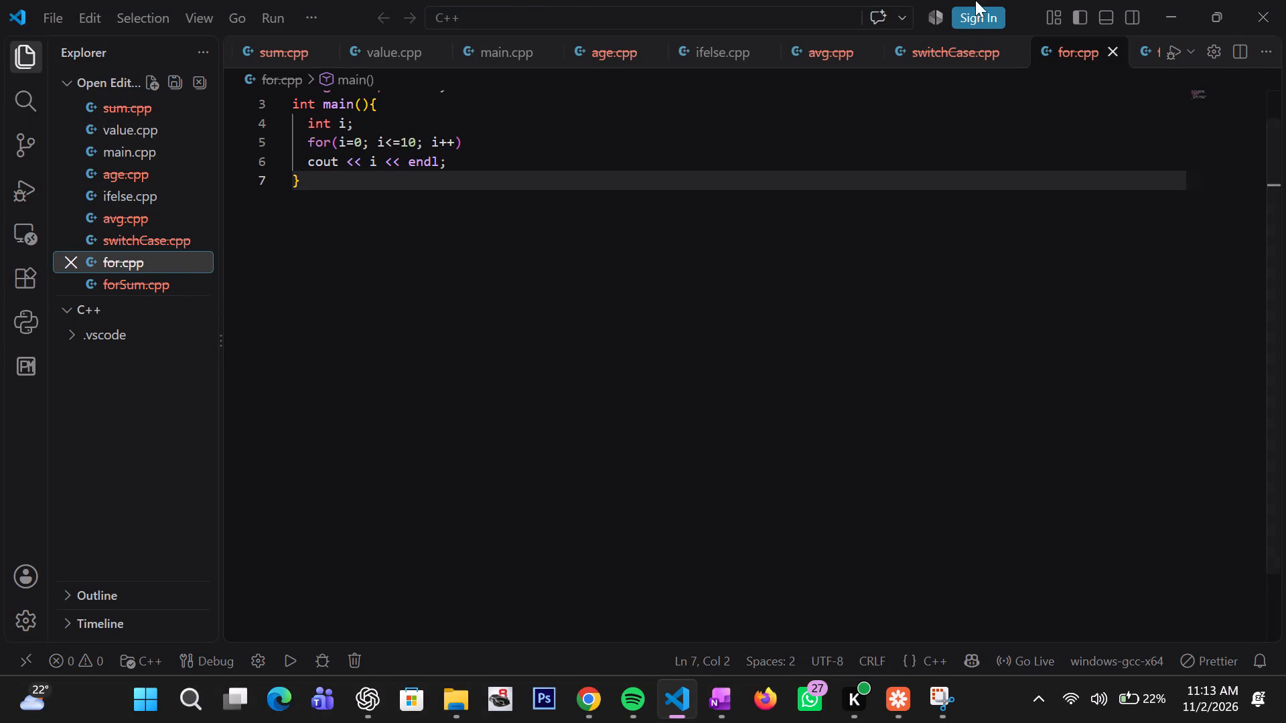
Close the Visual Studio Code window containing the C++ files.
left_click(1253, 14)
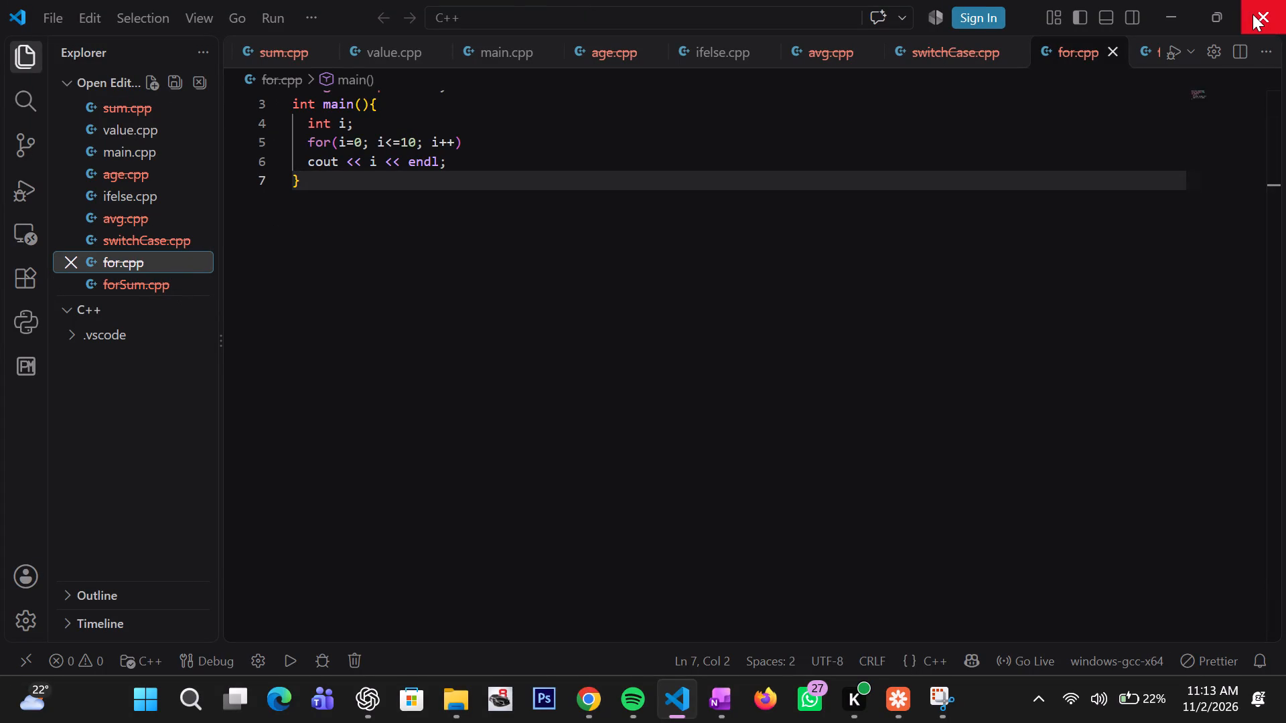